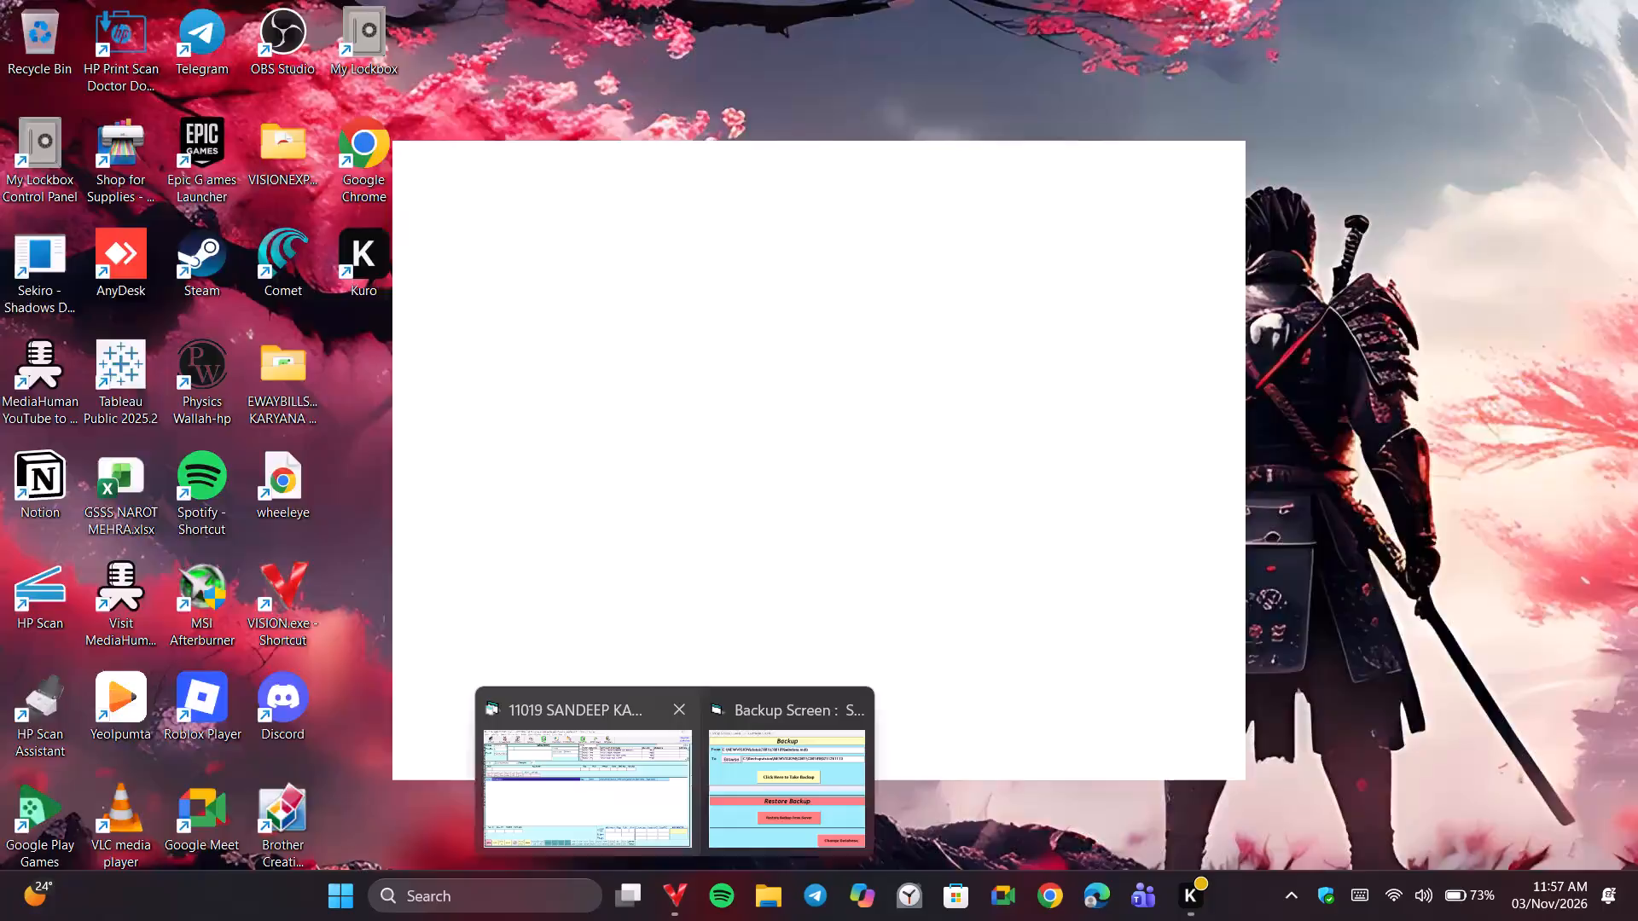
Switch to the main billing window of SANDEEP KARYANA STORE rather than its Backup Screen.
click(631, 796)
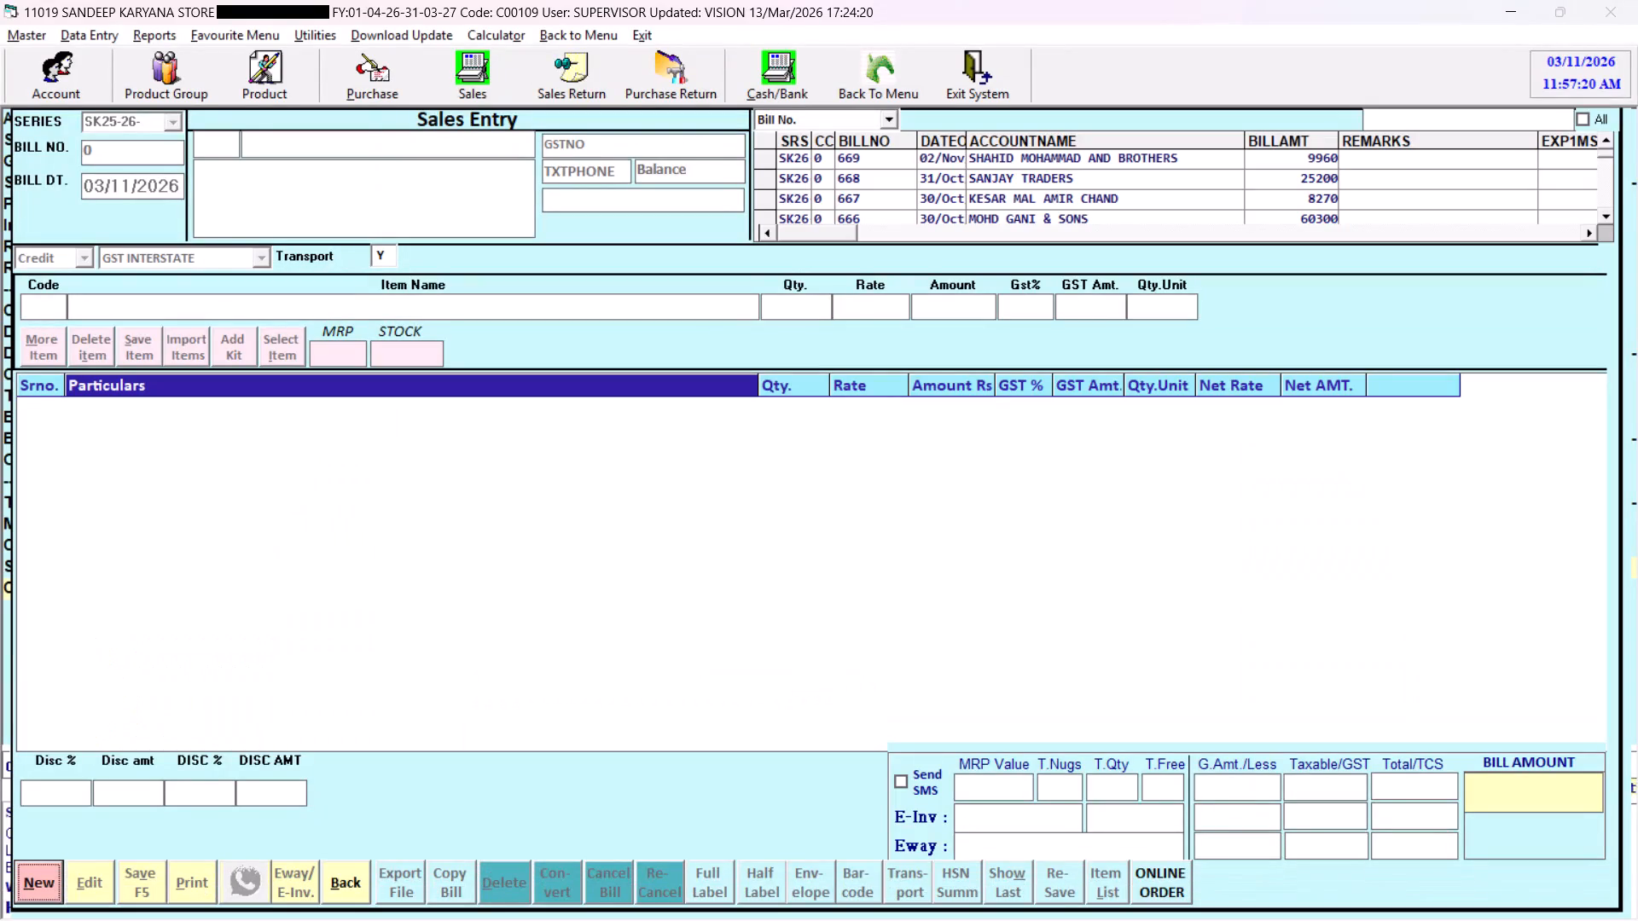
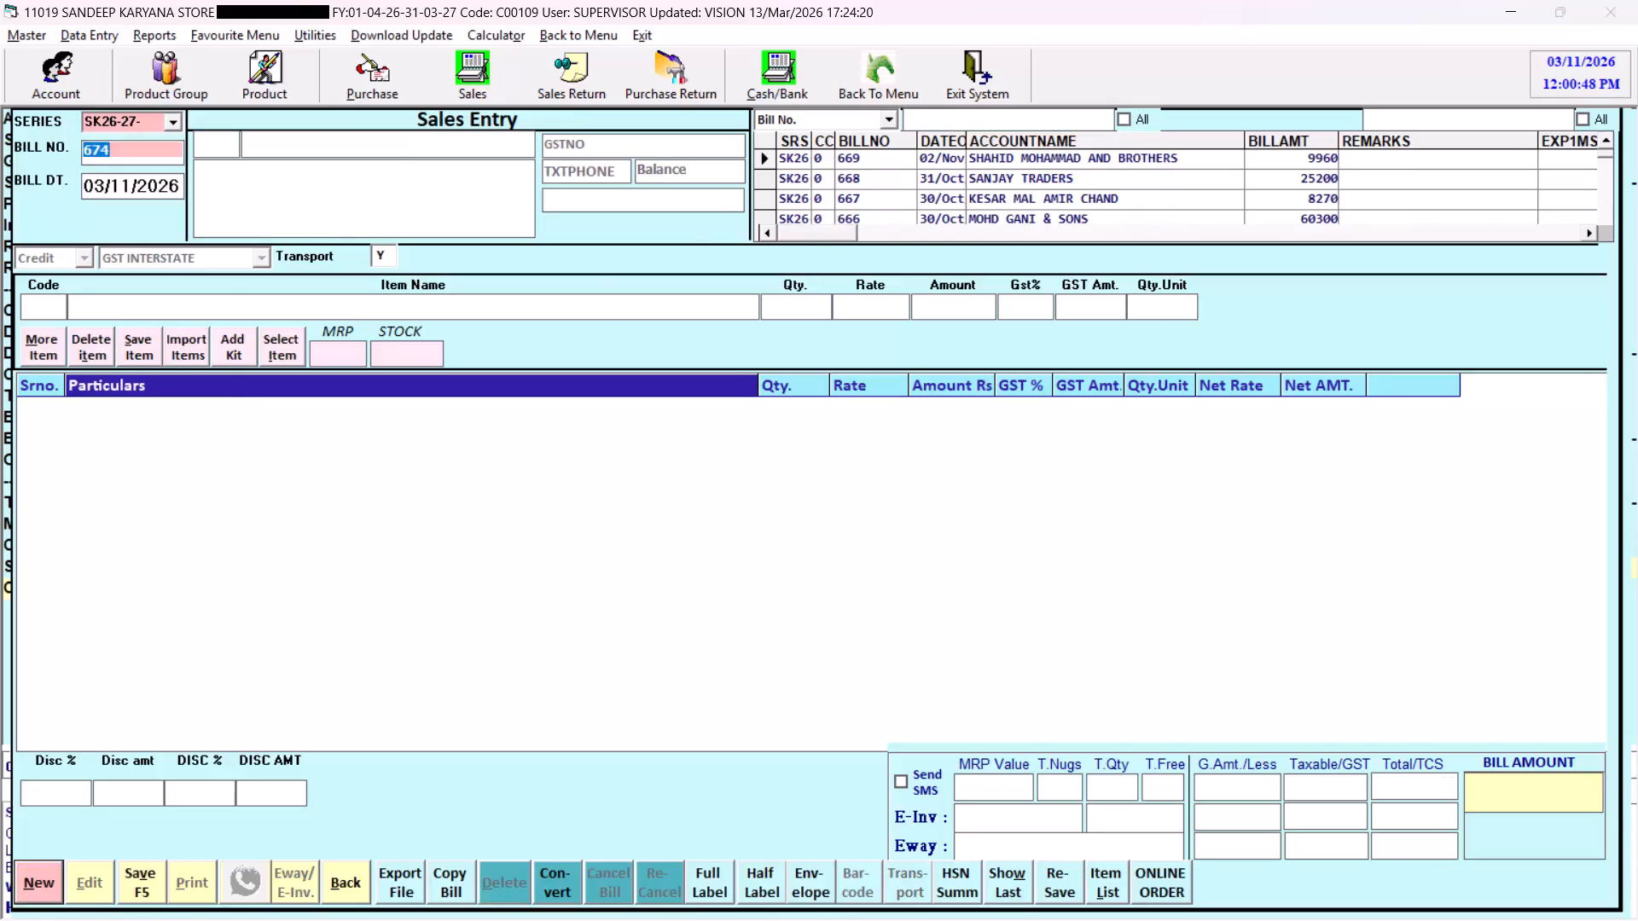
Start sales bill 674 for HARI SHARAN & SONS as a Credit, GST INTERSTATE bill with Transport N.
key(Return)
text(hari)
key(space)
key(Return)
key(Return)
key(Return)
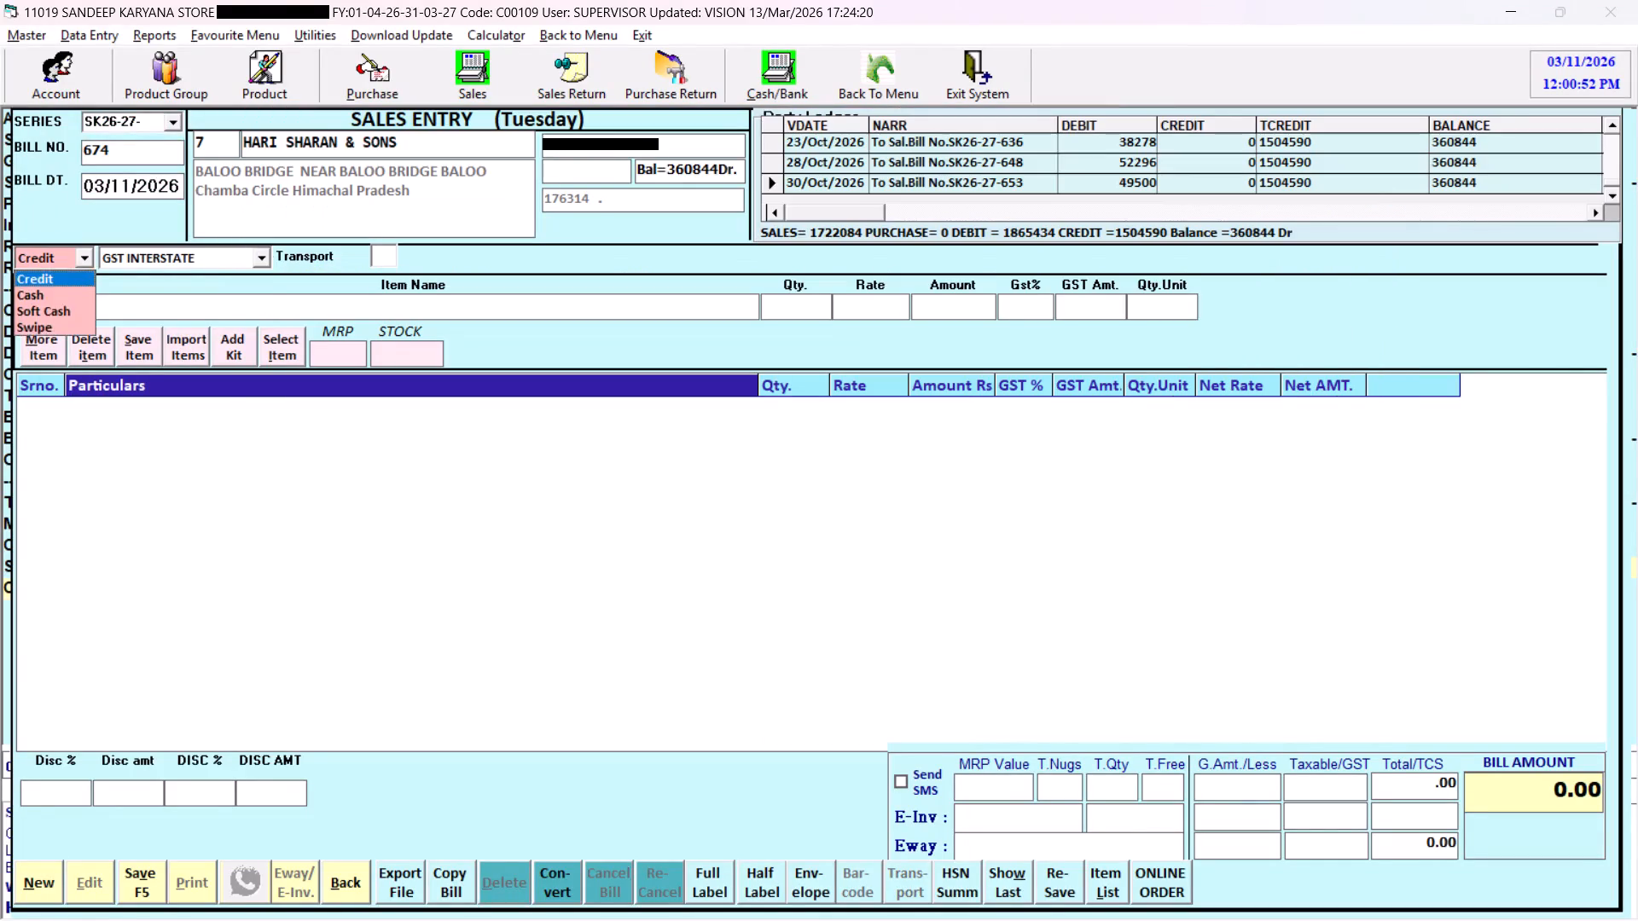
key(Return)
key(Return)
key(Return)
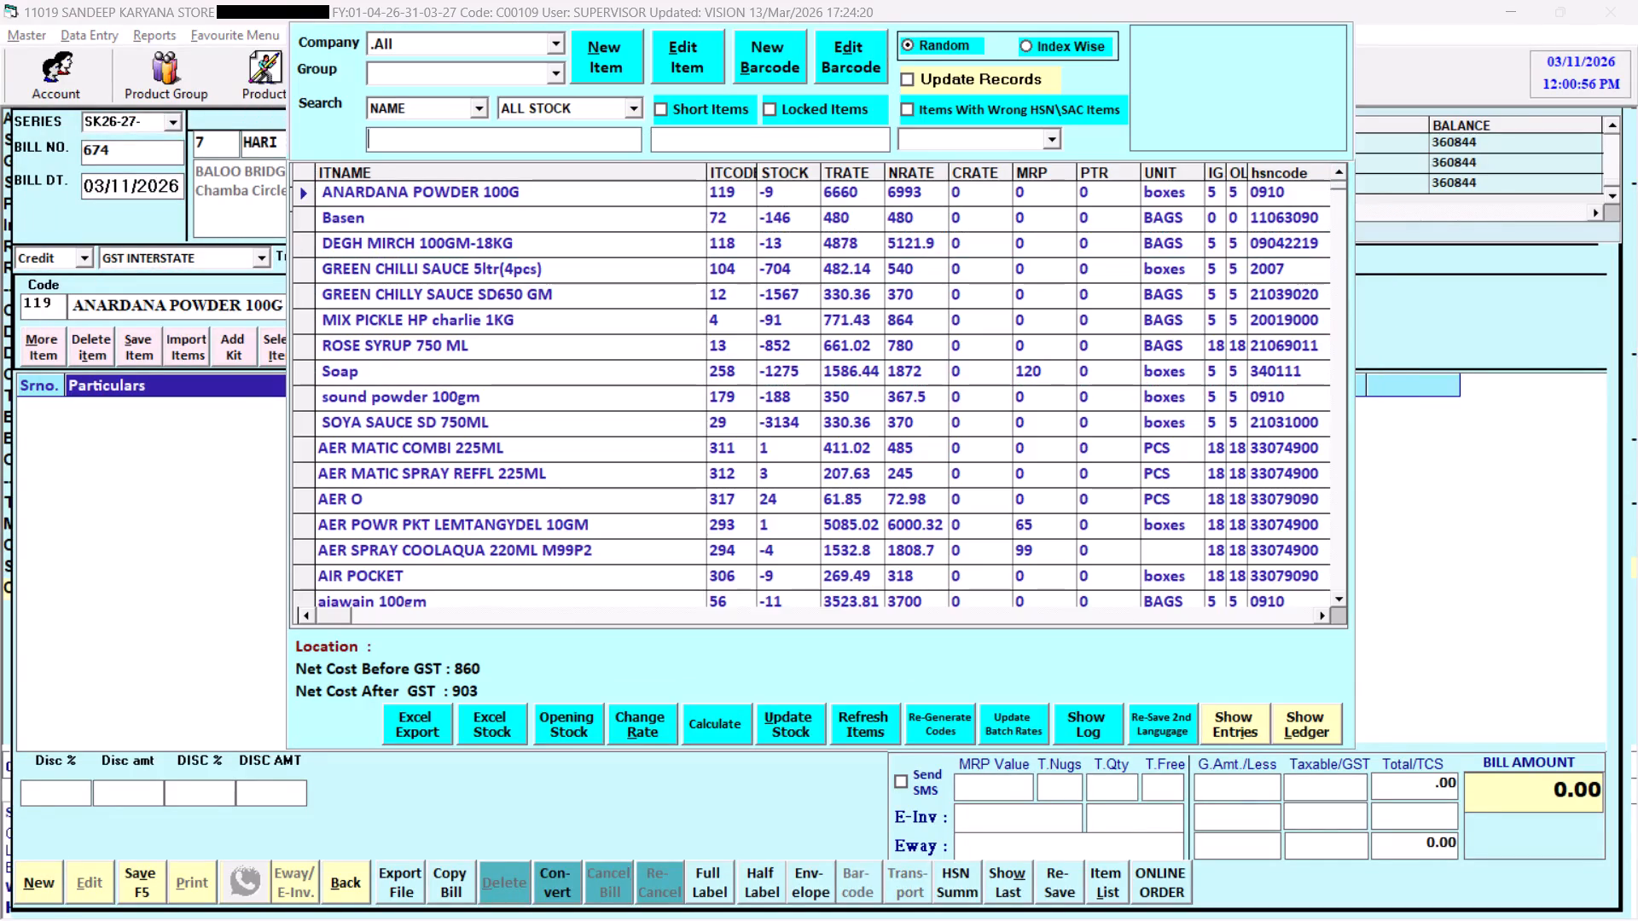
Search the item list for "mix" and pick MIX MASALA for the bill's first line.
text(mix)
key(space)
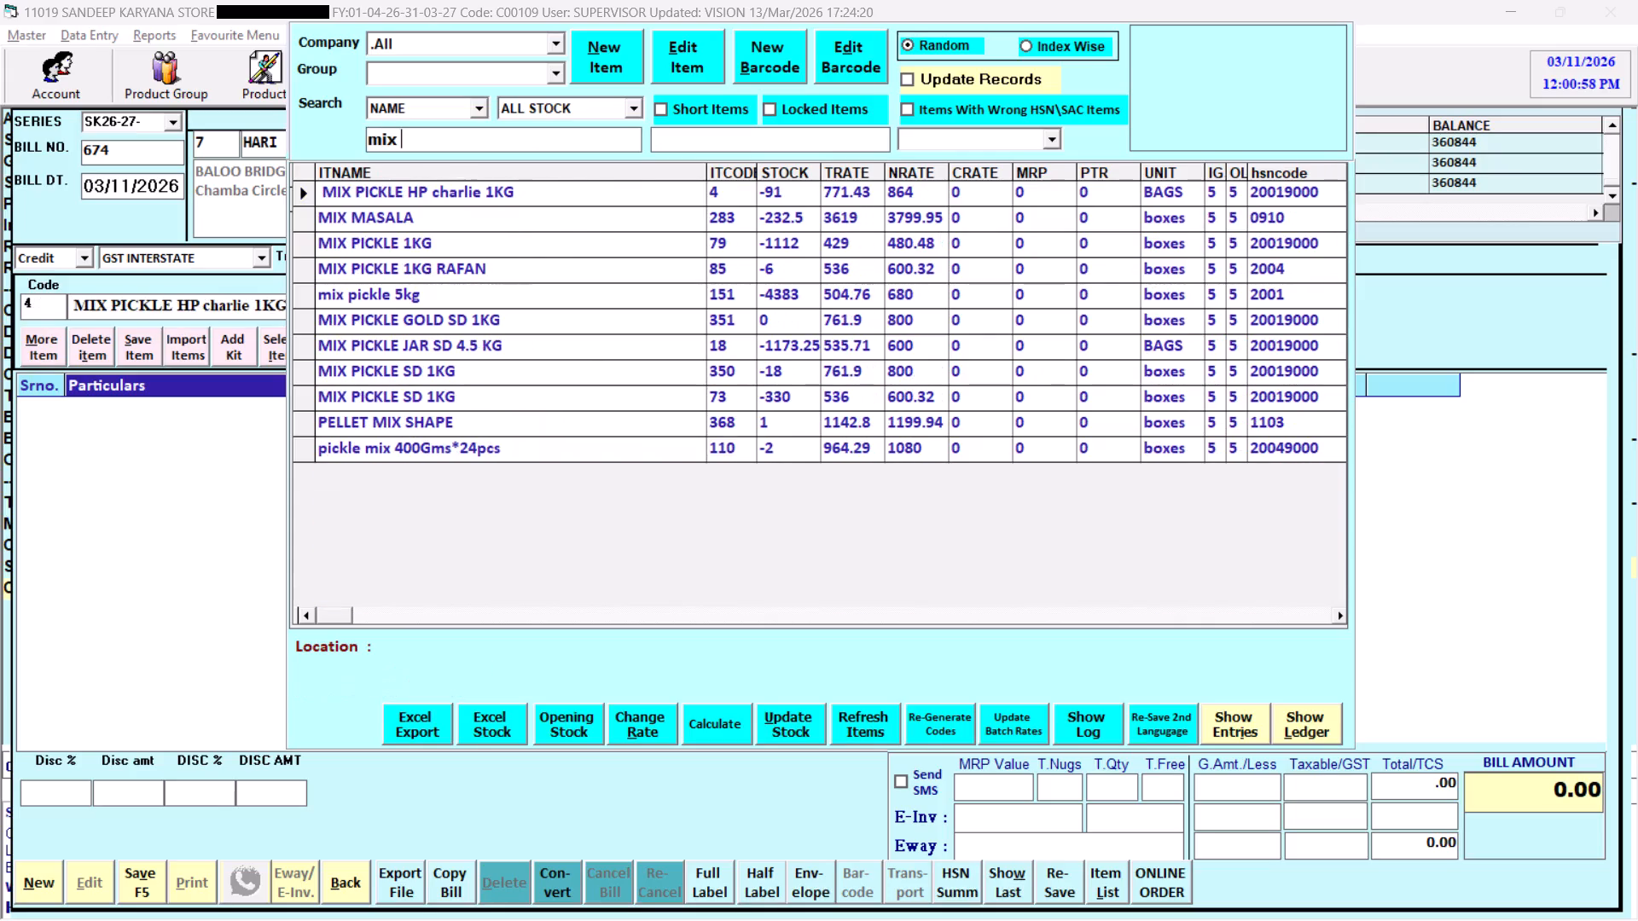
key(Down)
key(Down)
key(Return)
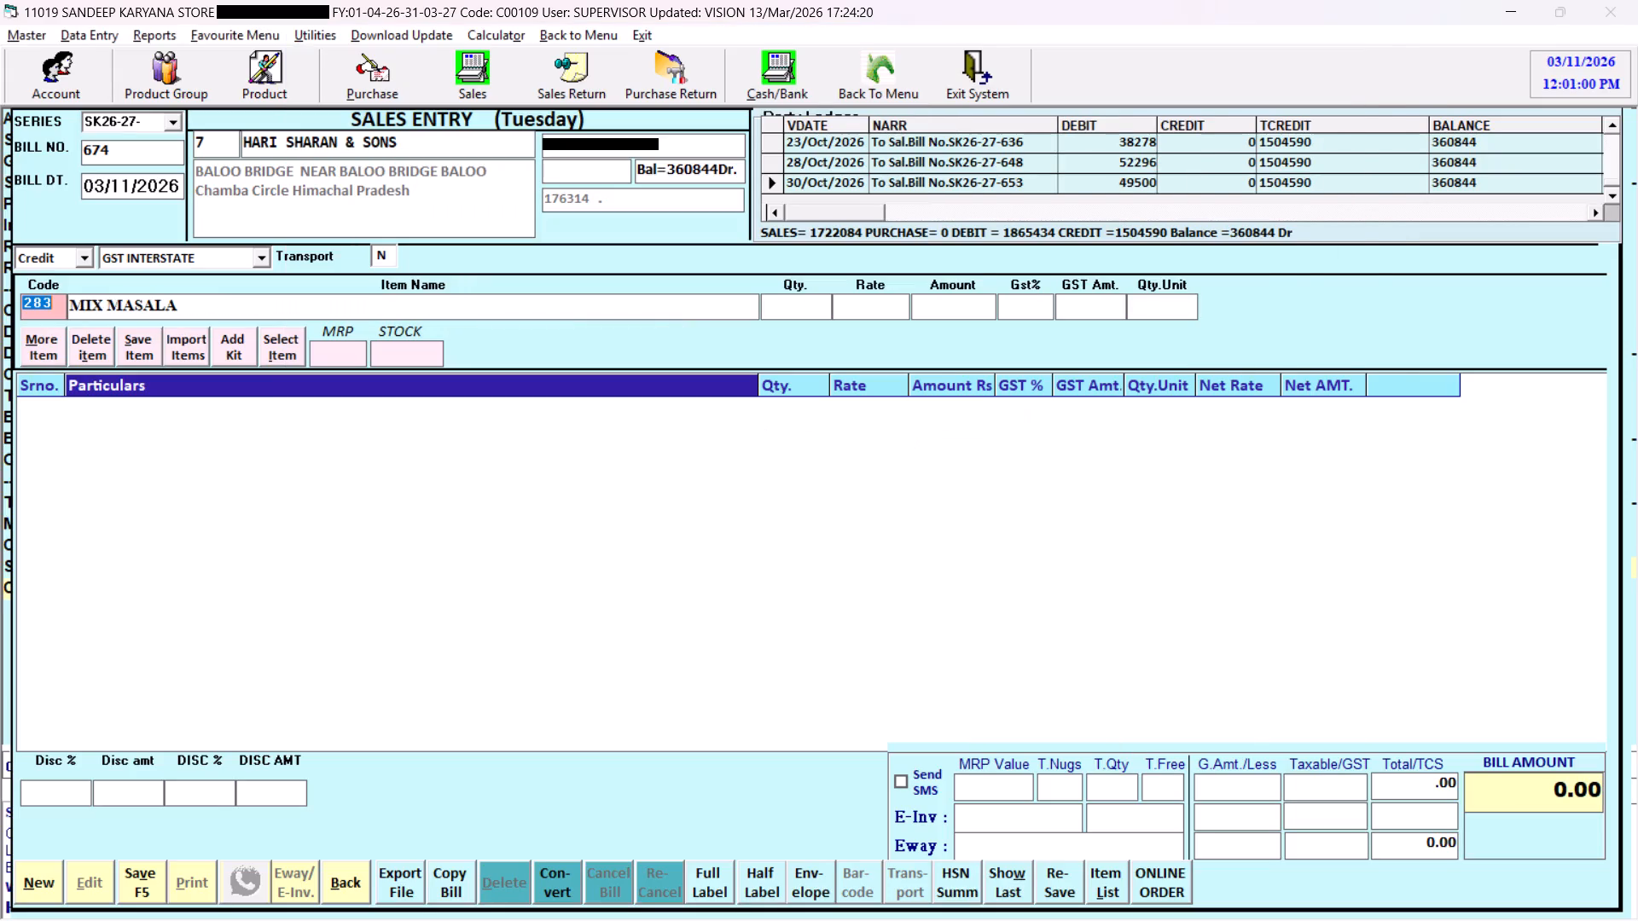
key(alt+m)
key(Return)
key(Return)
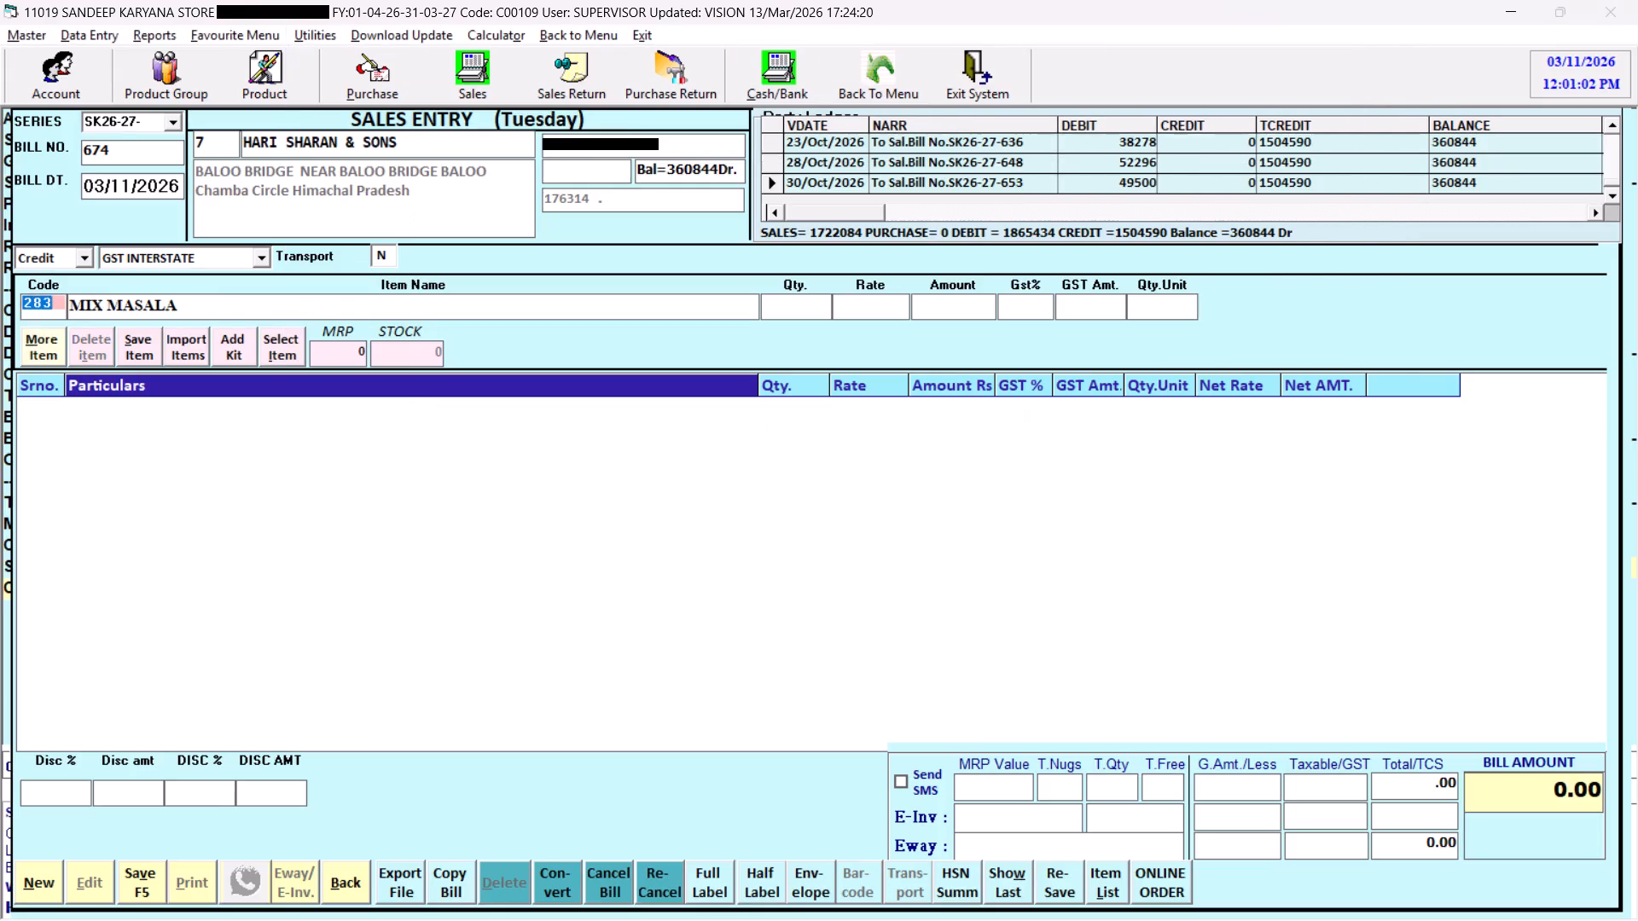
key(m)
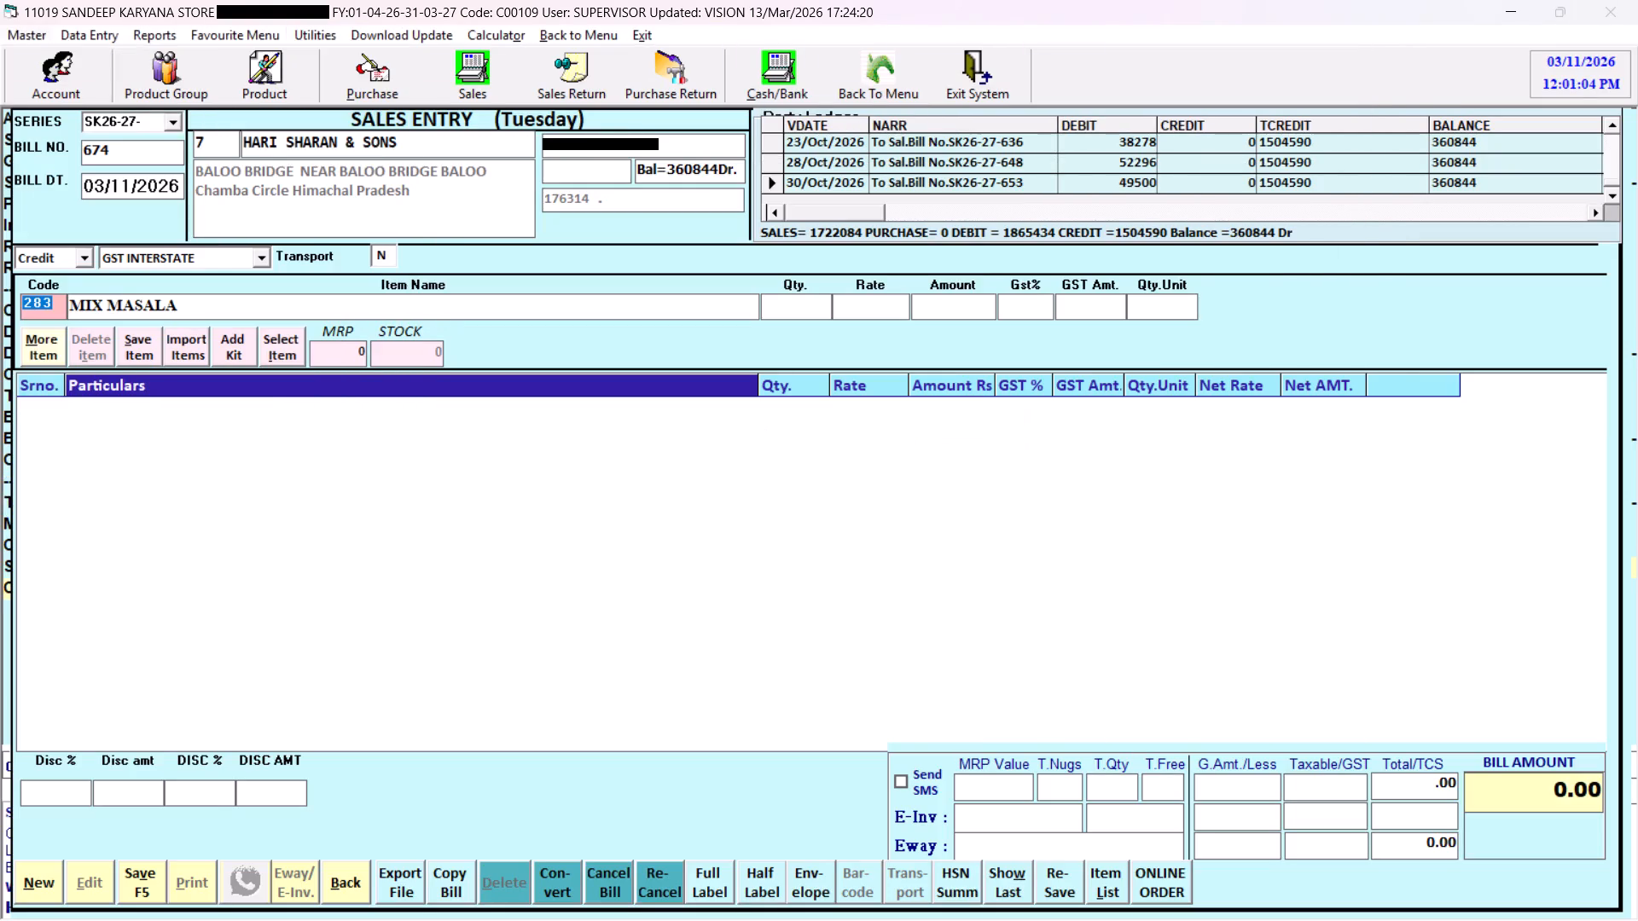
Replace the entry line's item with MIX PICKLE 1KG and enter a quantity of 6.
key(alt+m)
key(Return)
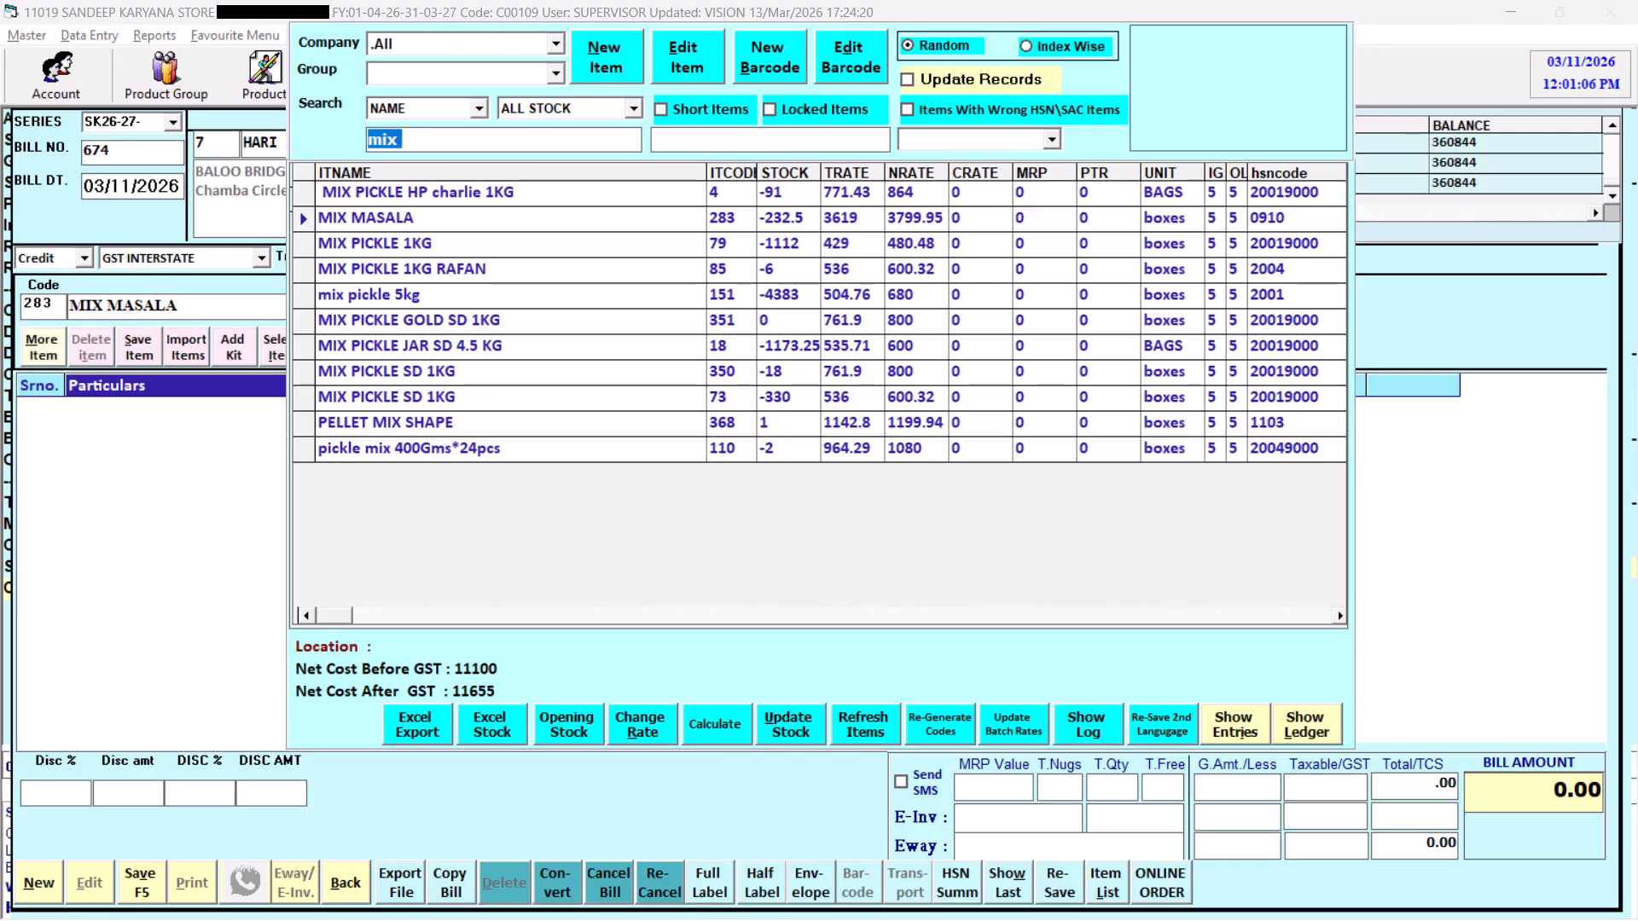
key(Down)
key(Down)
key(Return)
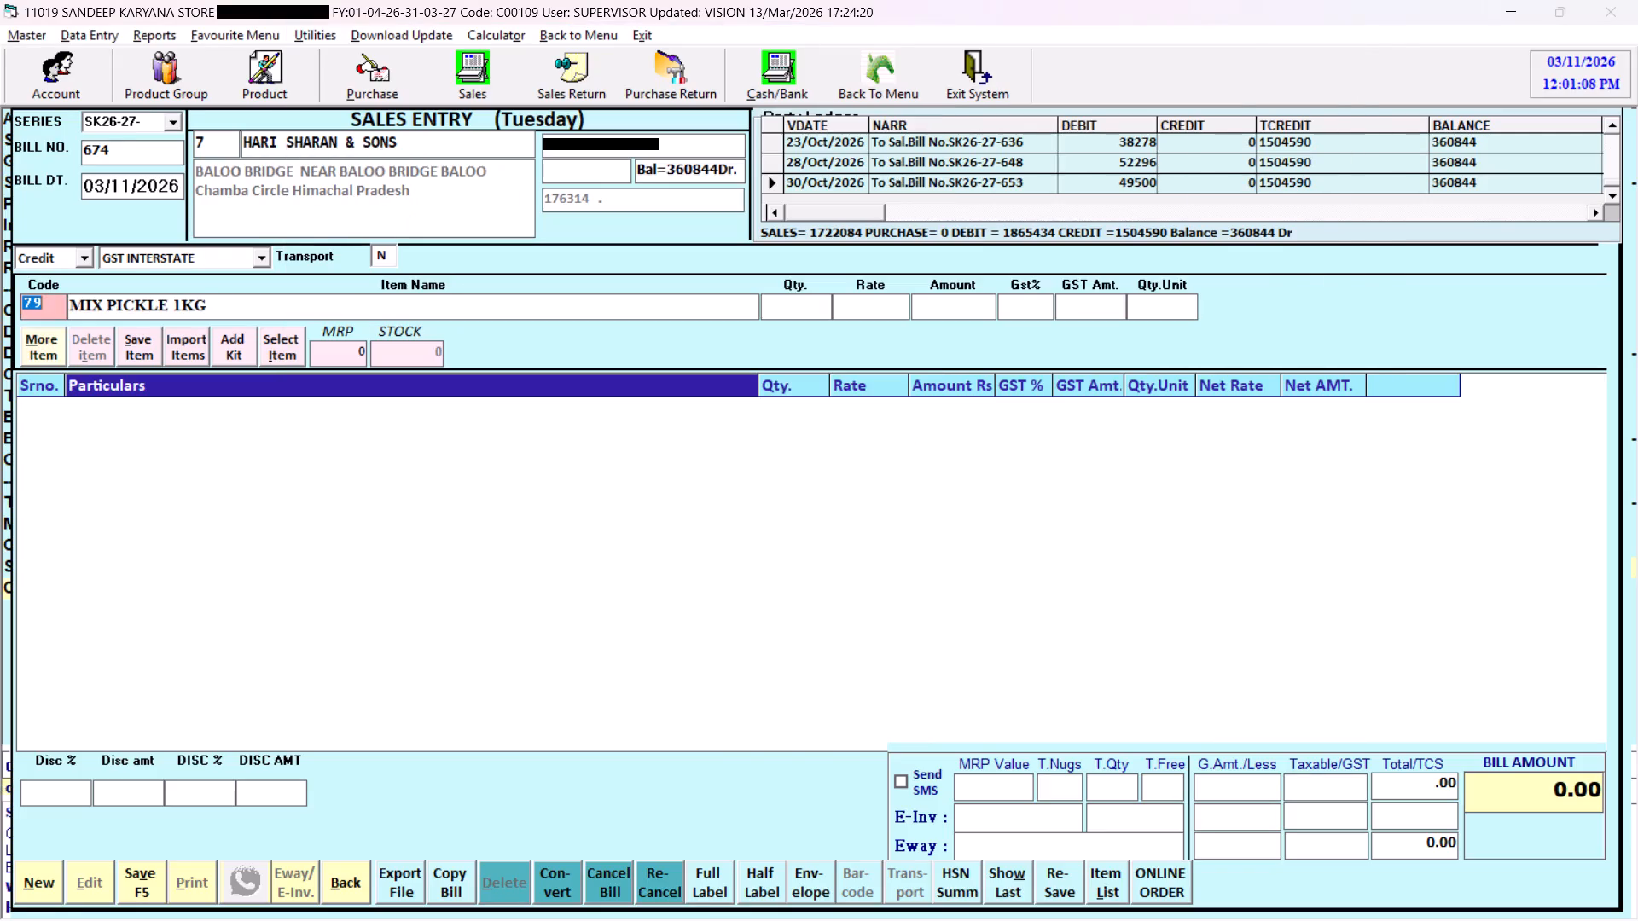
key(Return)
key(Return)
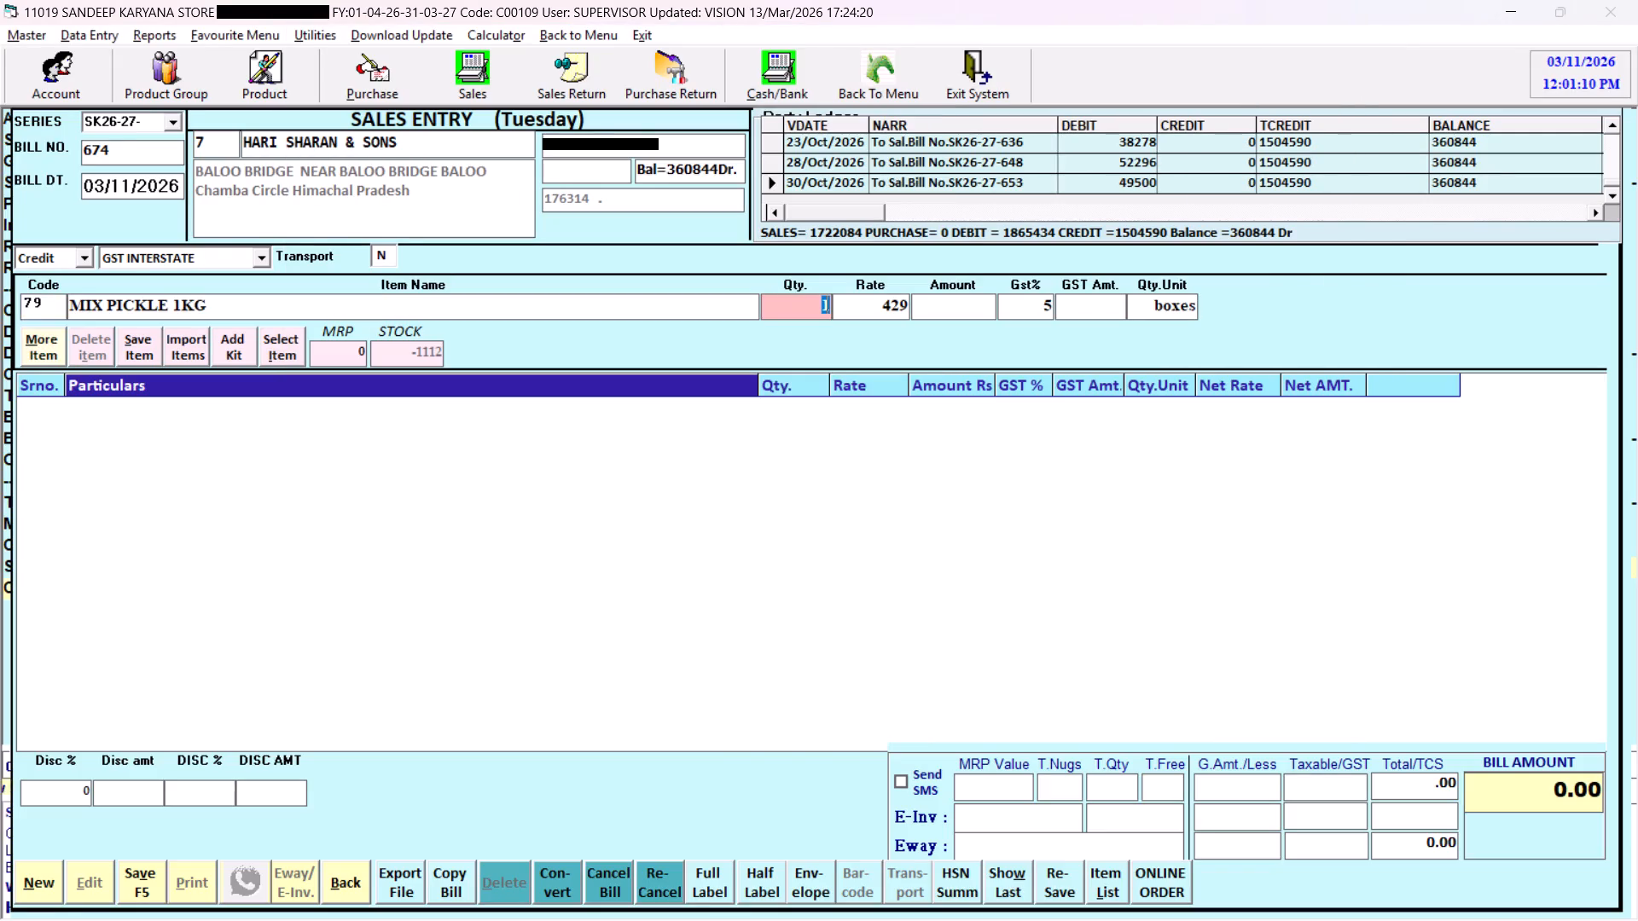
text(64)
key(BackSpace)
key(Return)
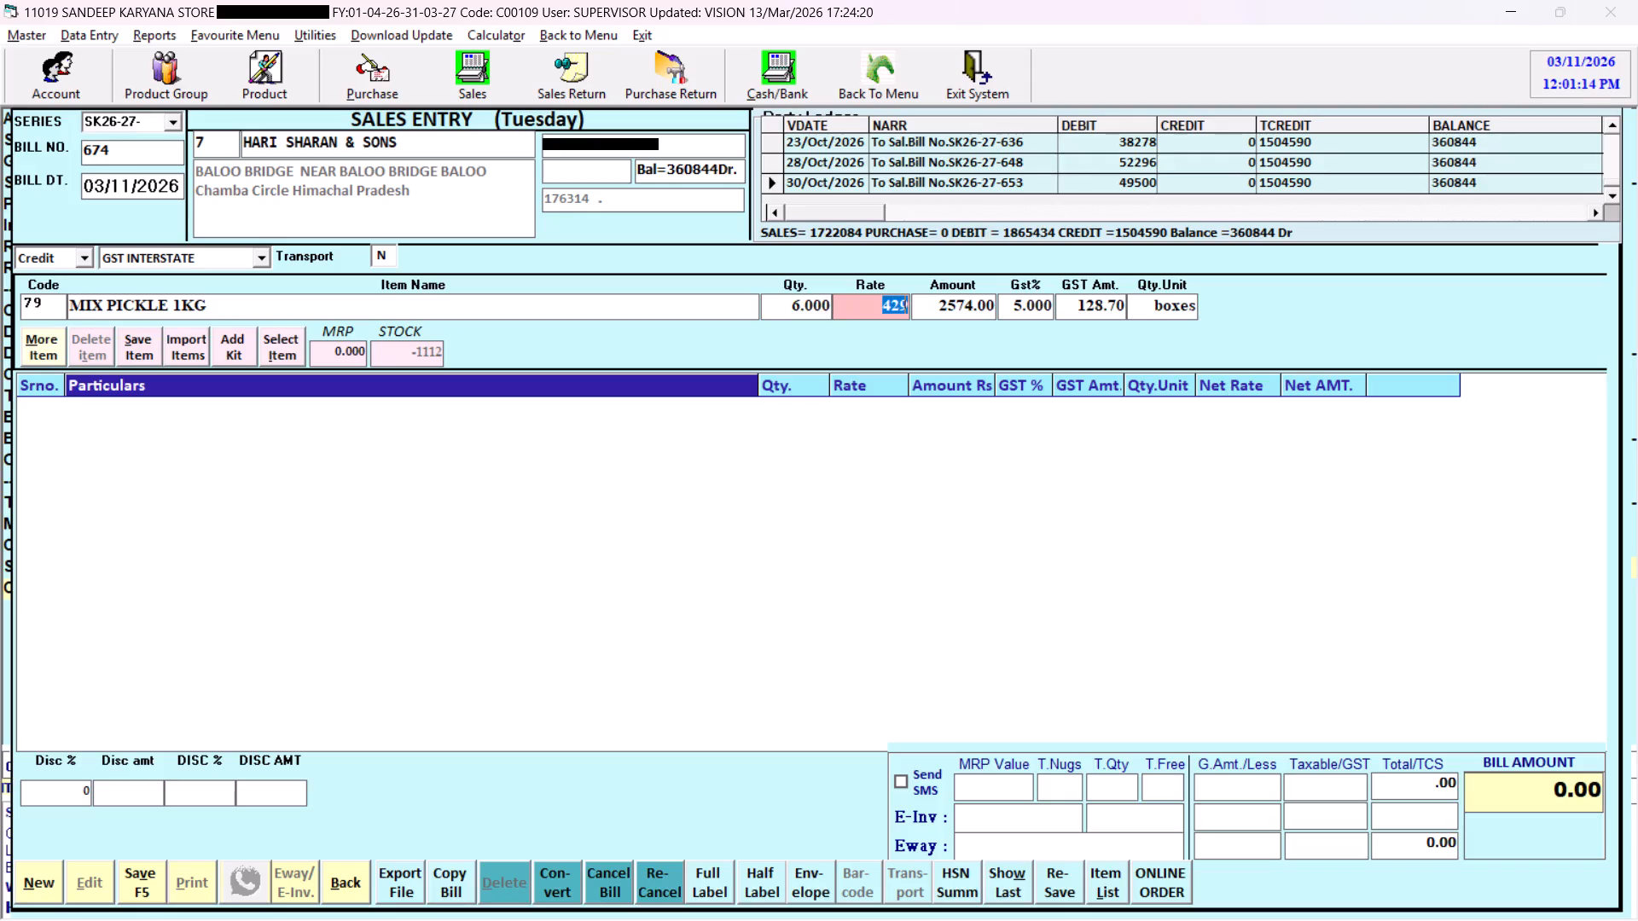
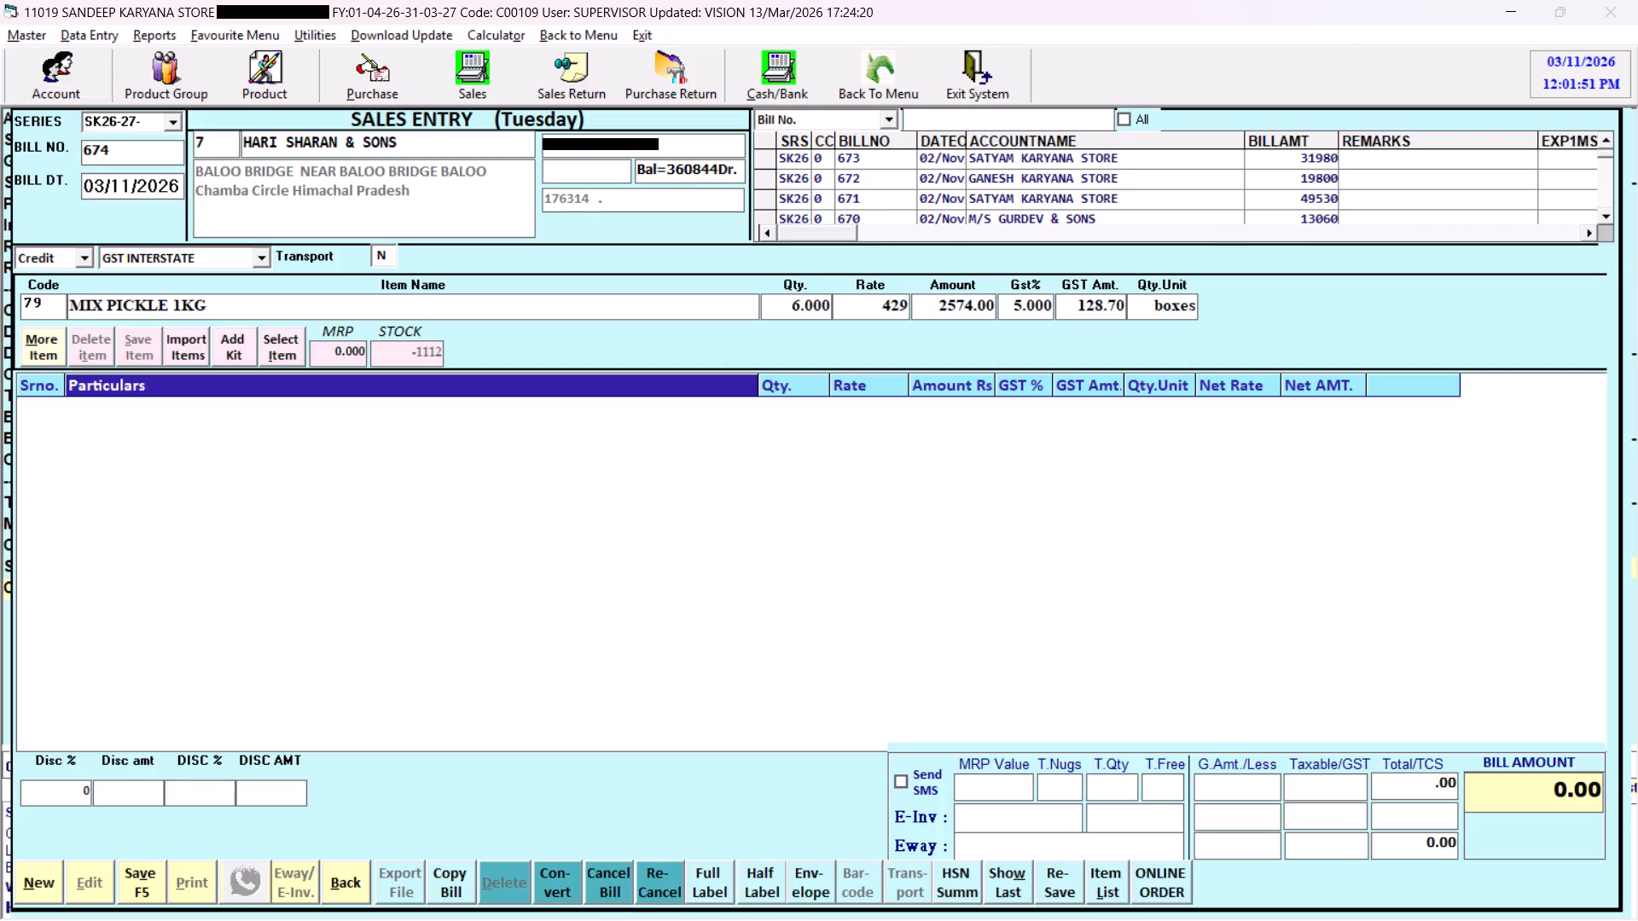
Set the MIX PICKLE 1KG rate to 714.28 and save it as the bill's first line.
text(714.28)
key(Return)
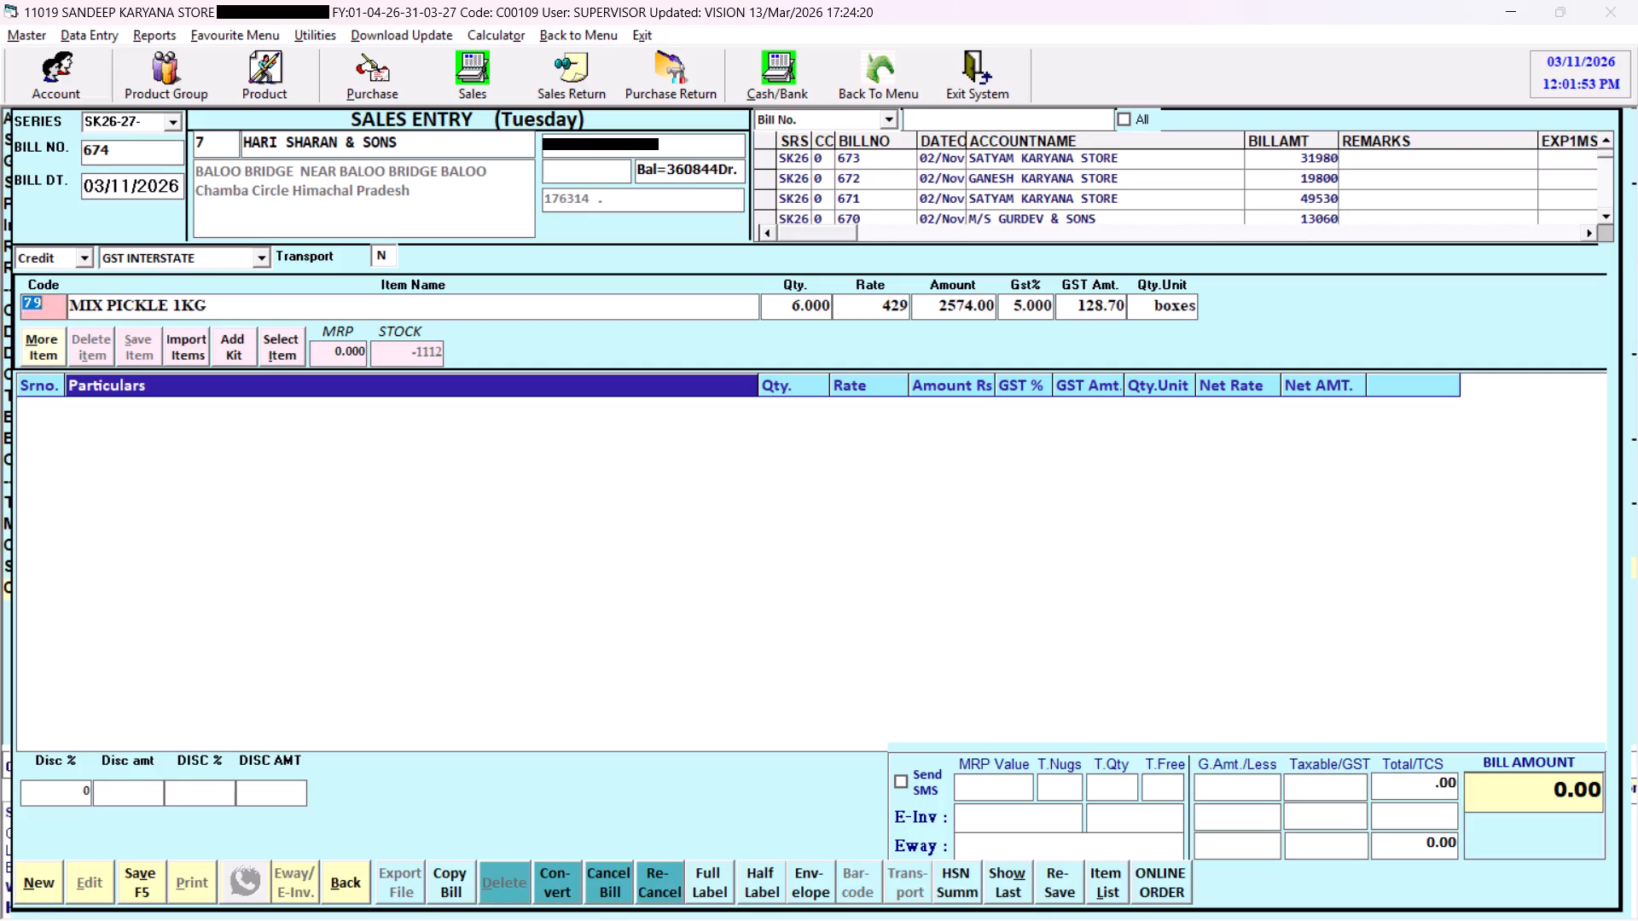
key(Return)
key(Return)
key(Return)
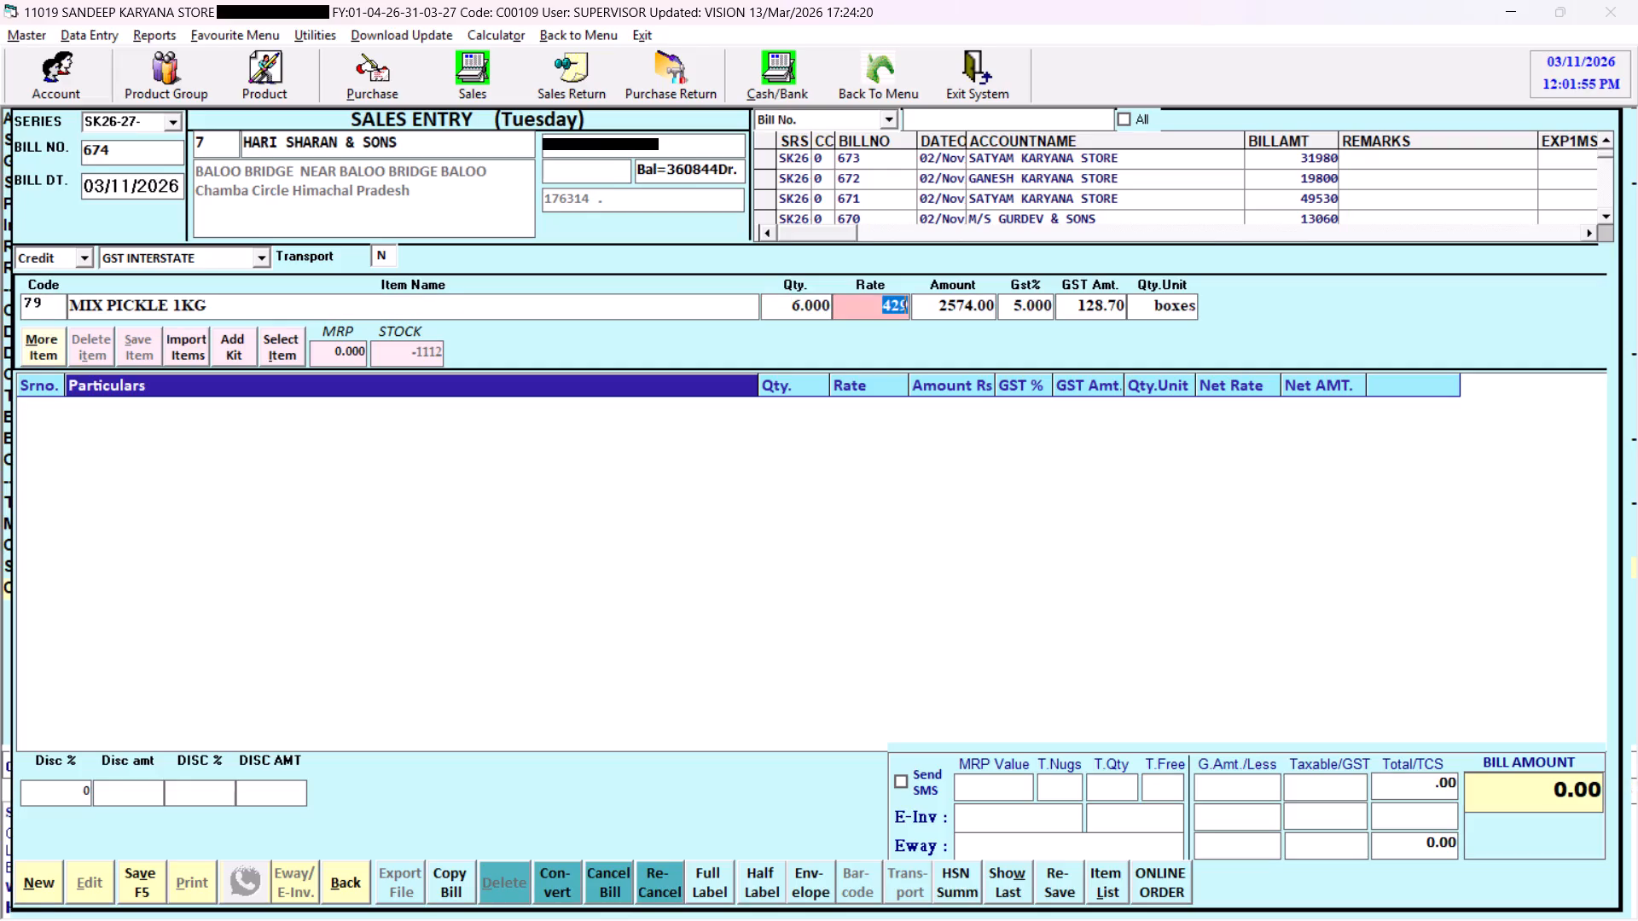
key(7)
text(14)
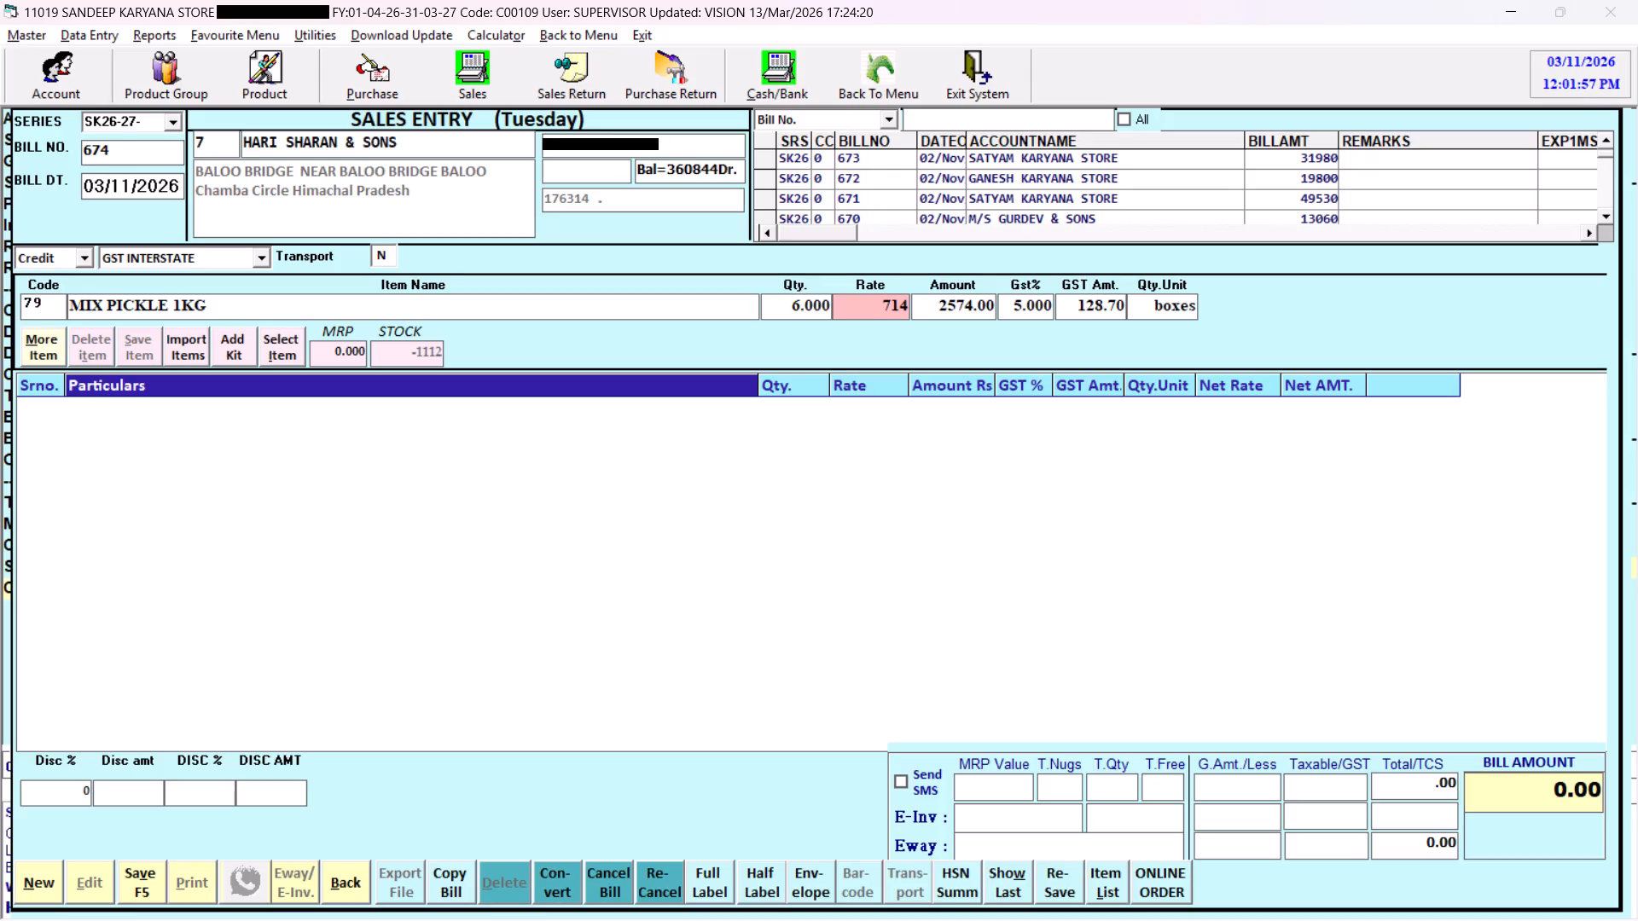
key(period)
text(28)
key(Return)
key(Return)
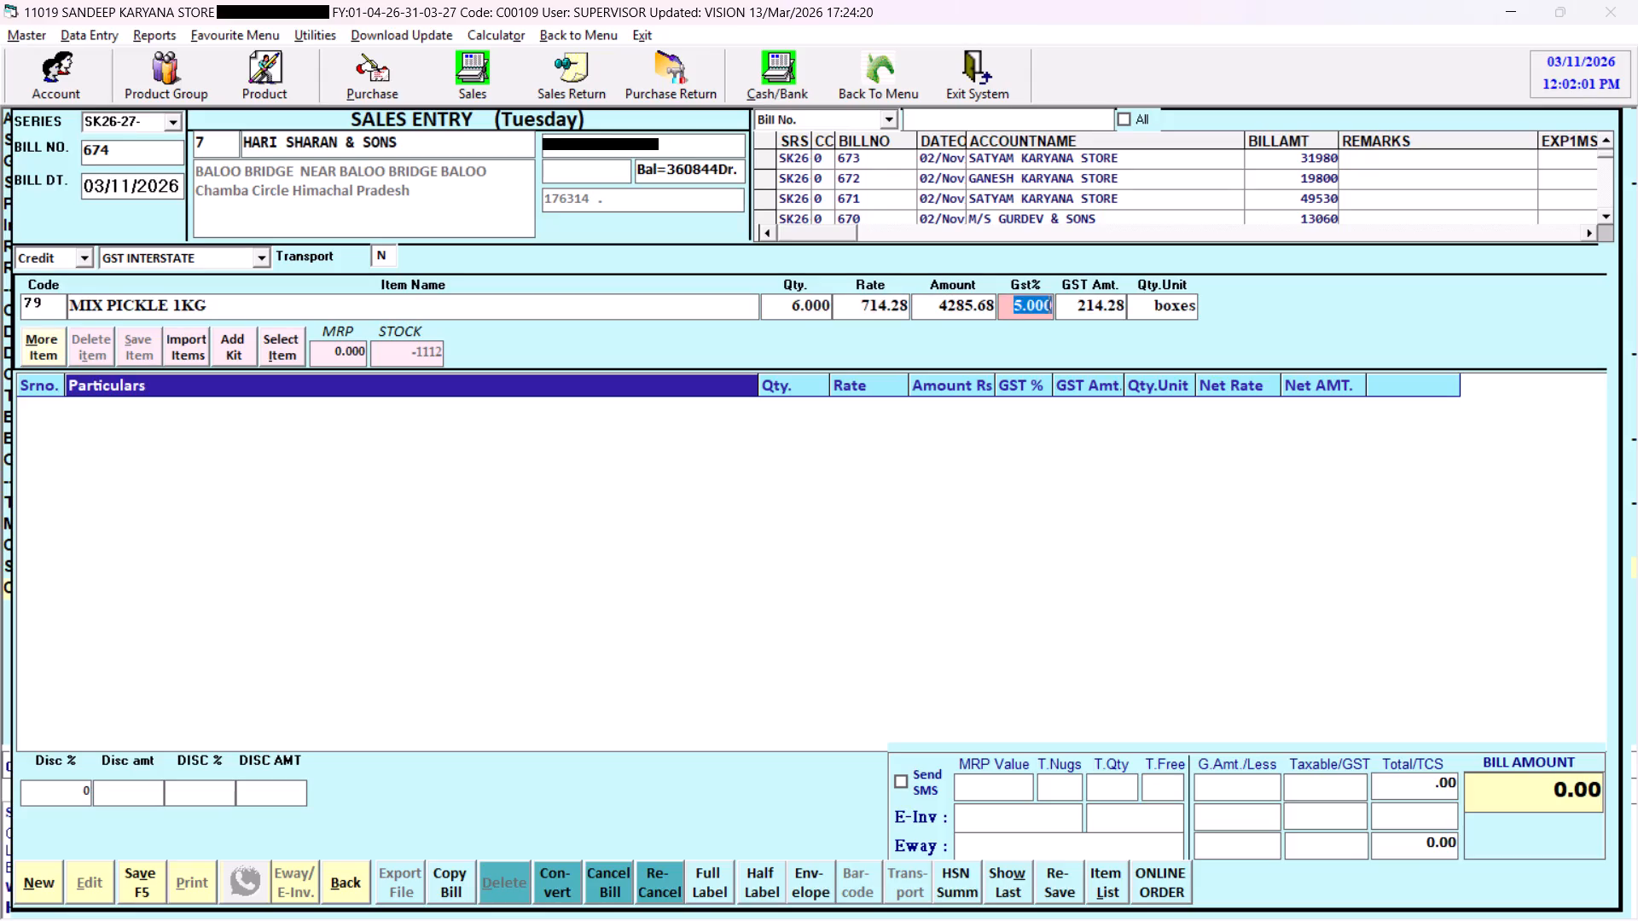
key(Return)
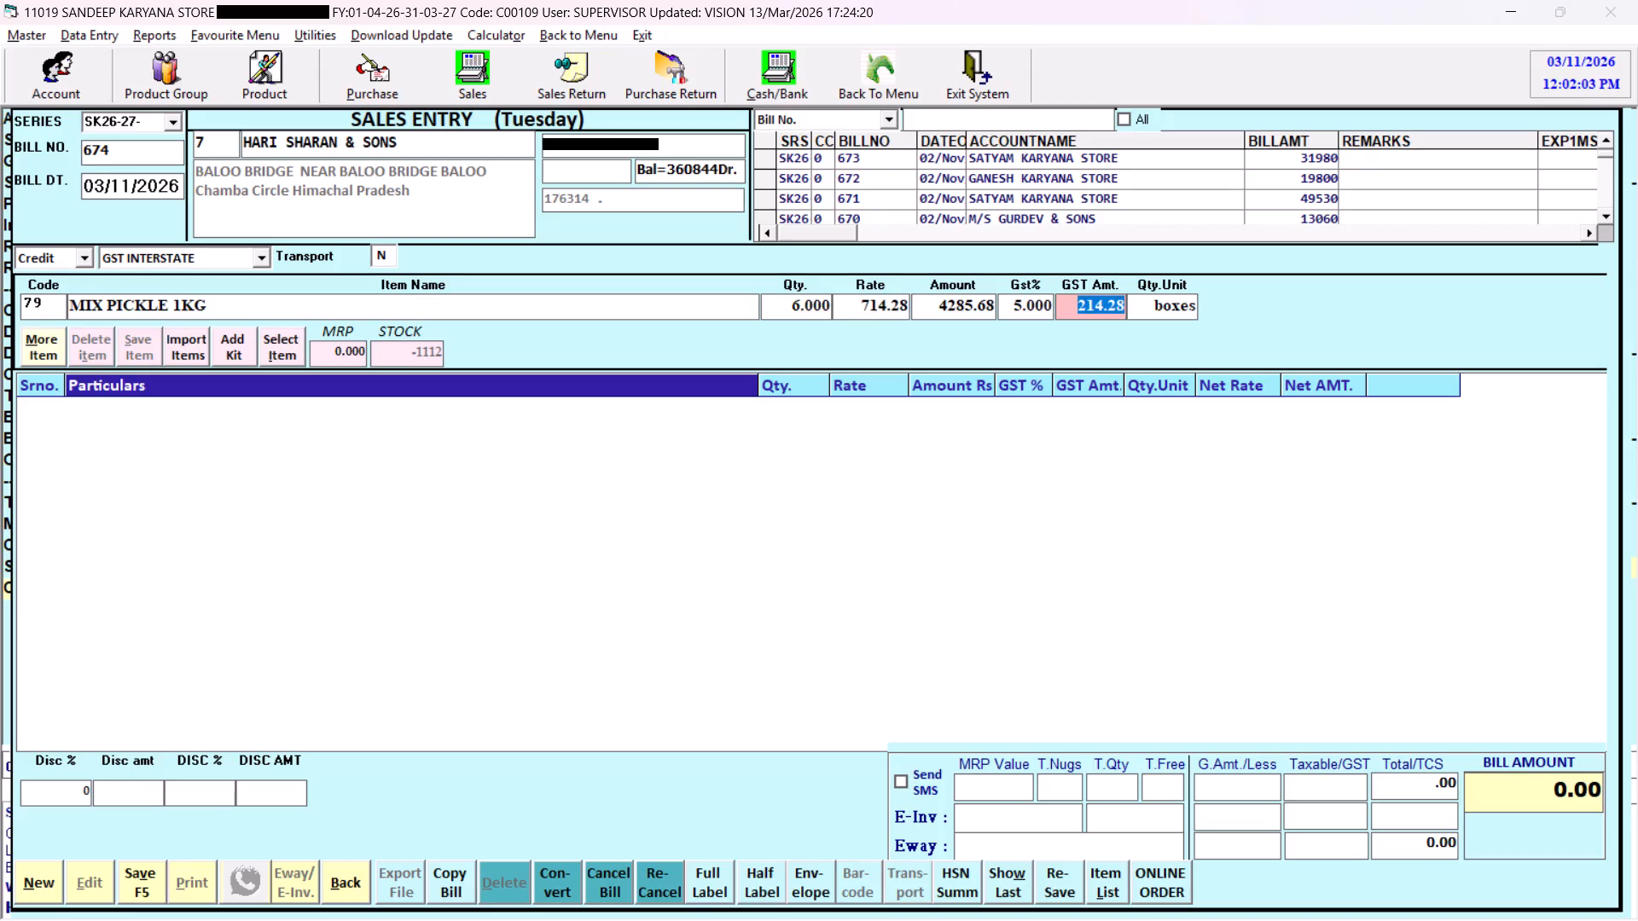
key(Return)
key(Return)
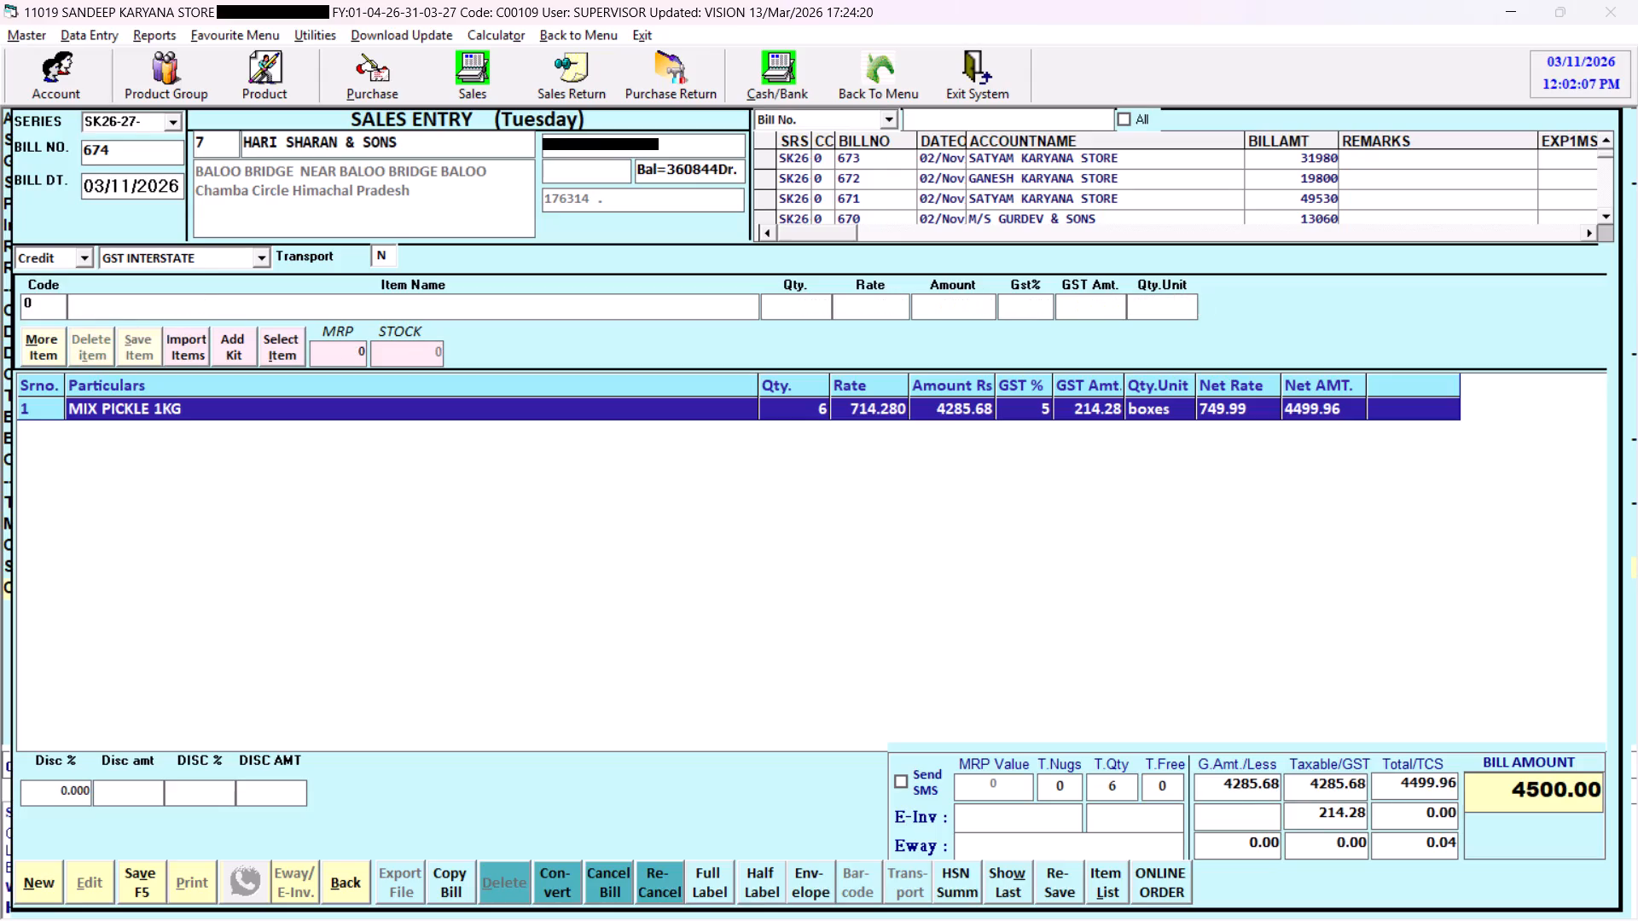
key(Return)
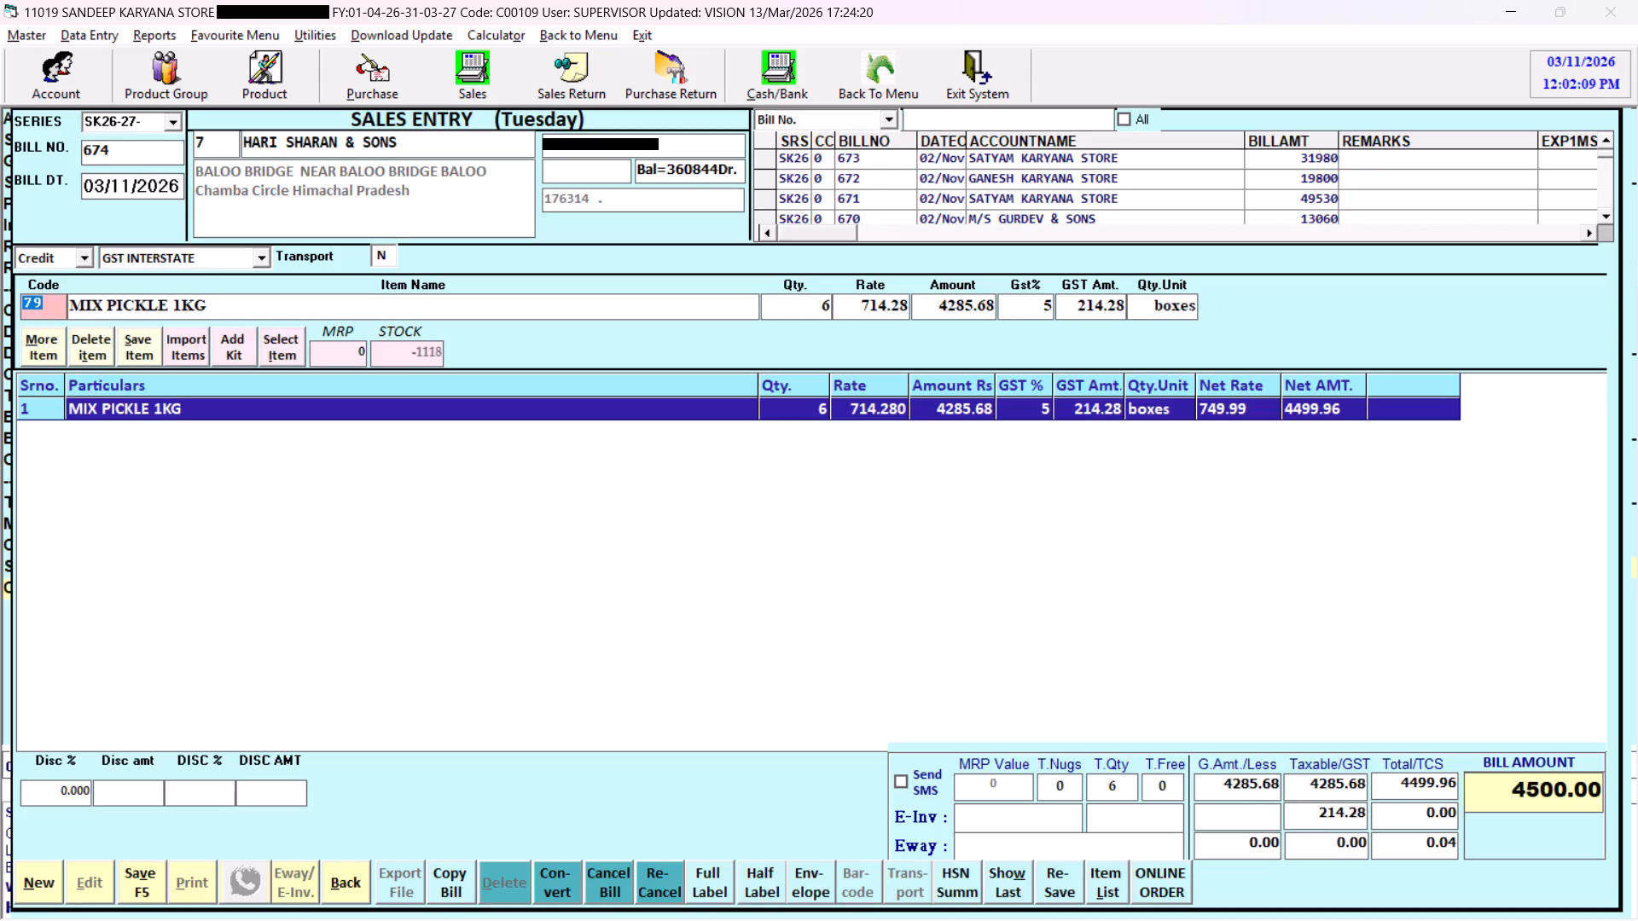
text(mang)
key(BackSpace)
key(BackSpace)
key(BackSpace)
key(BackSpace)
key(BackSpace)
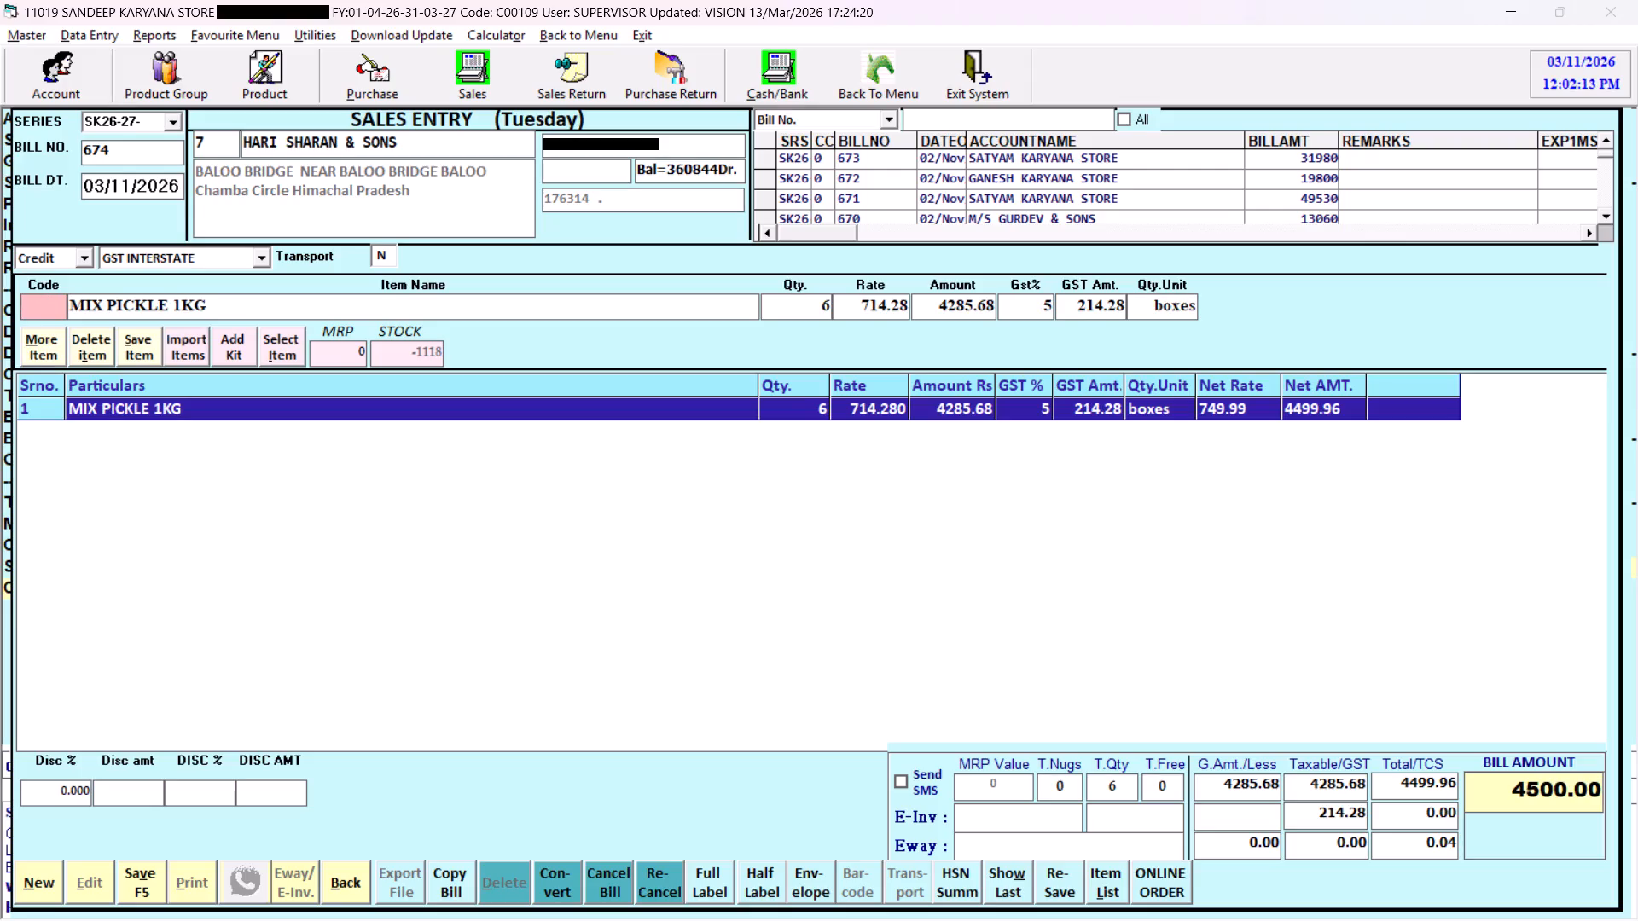
Start another bill line, search the item list for "mango", pick mango pickle 1 kg and enter a quantity of 3.
key(alt+m)
key(Return)
text(mango)
key(space)
key(Down)
key(Down)
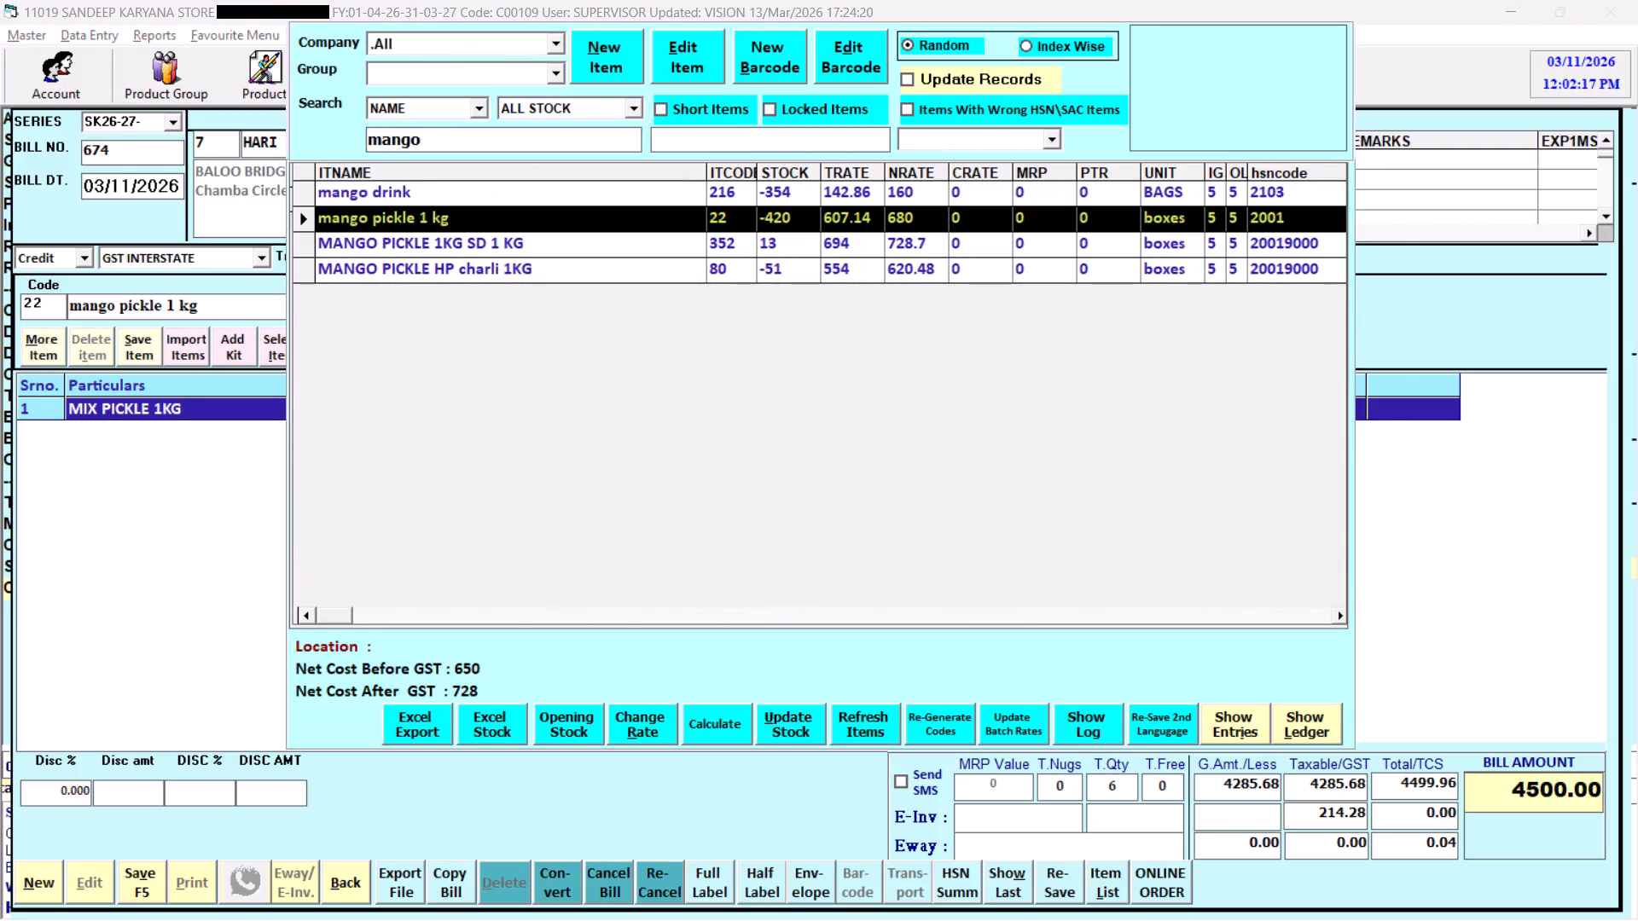
key(Return)
key(Return)
key(Return)
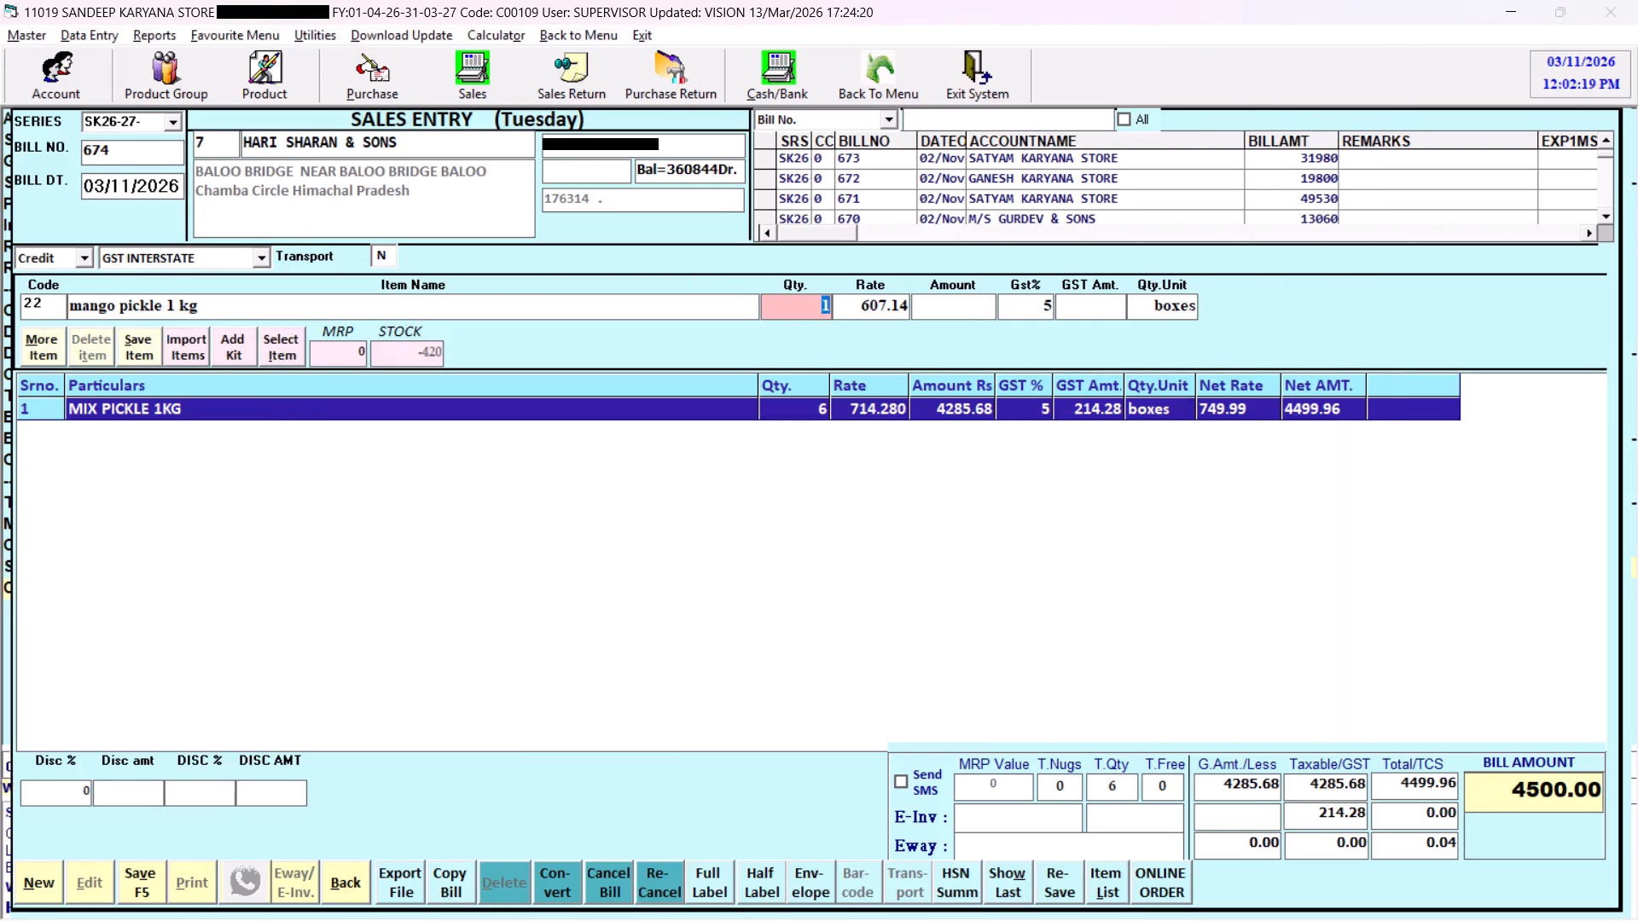
key(2)
key(BackSpace)
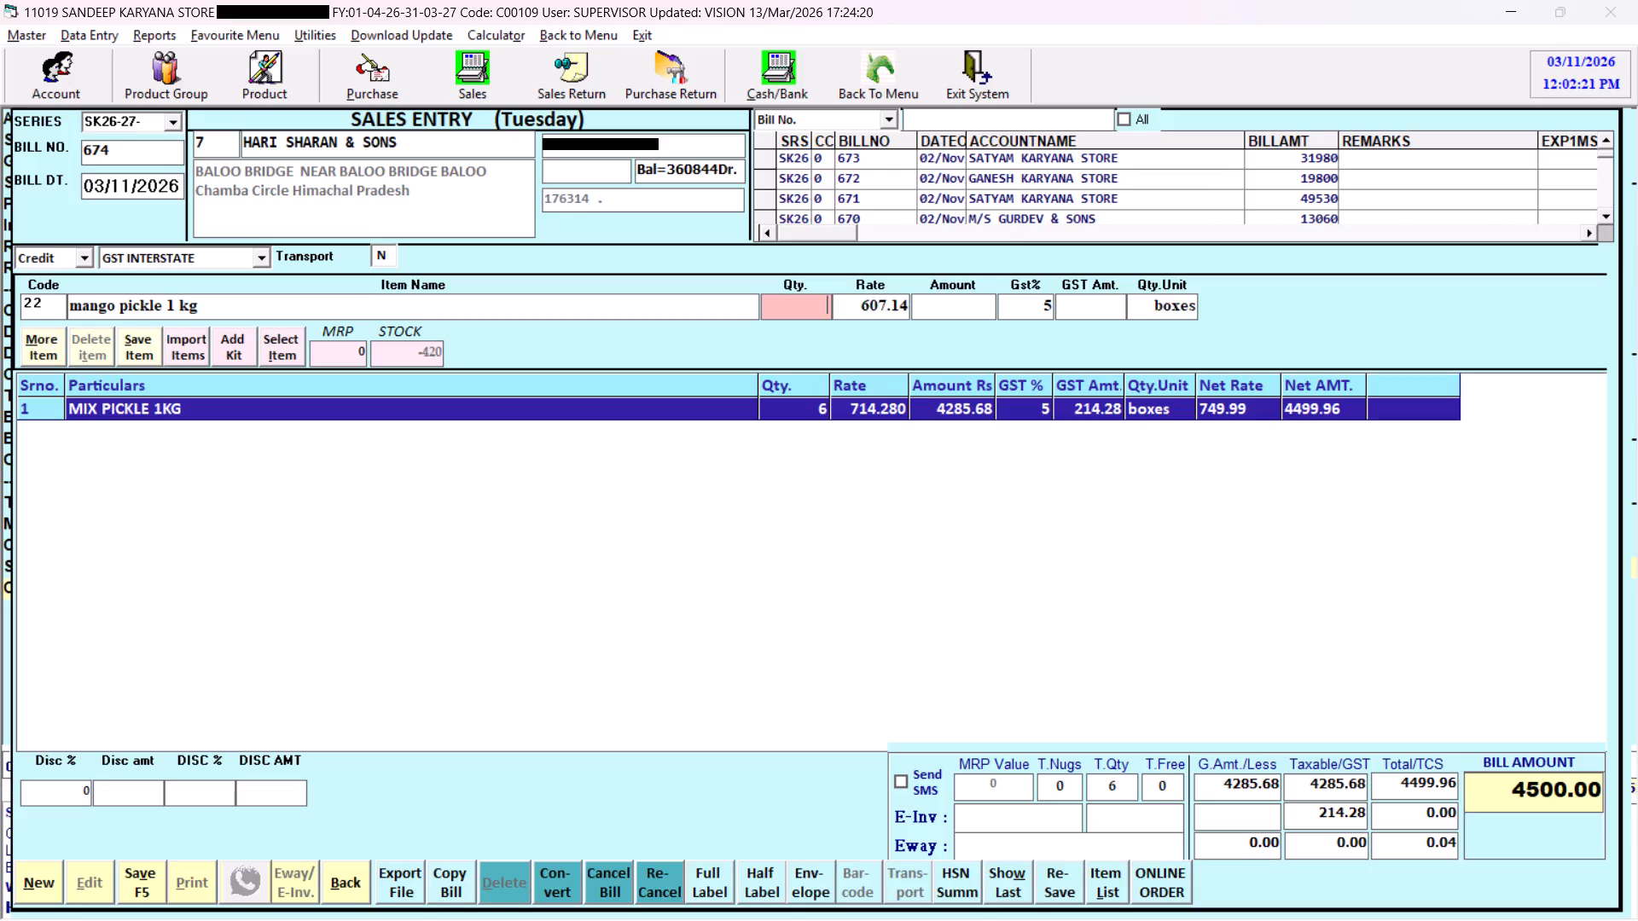
key(3)
key(Return)
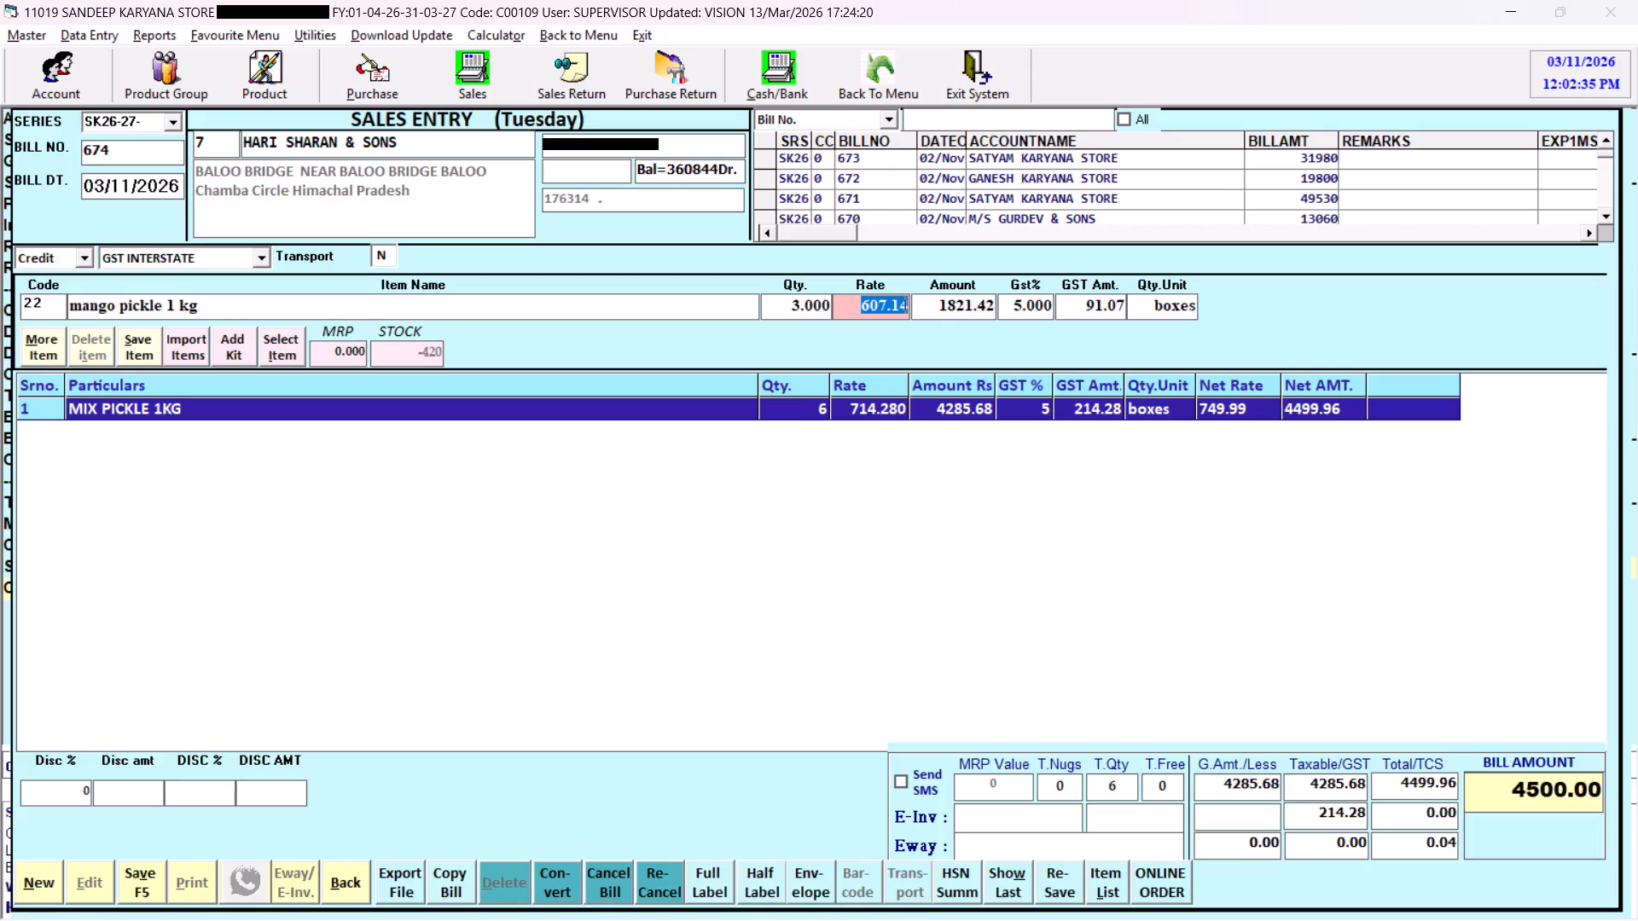
Set the mango pickle 1 kg rate to 761.90 and save the line to the bill.
text(761.90)
key(Return)
key(Return)
key(Return)
key(Return)
key(Return)
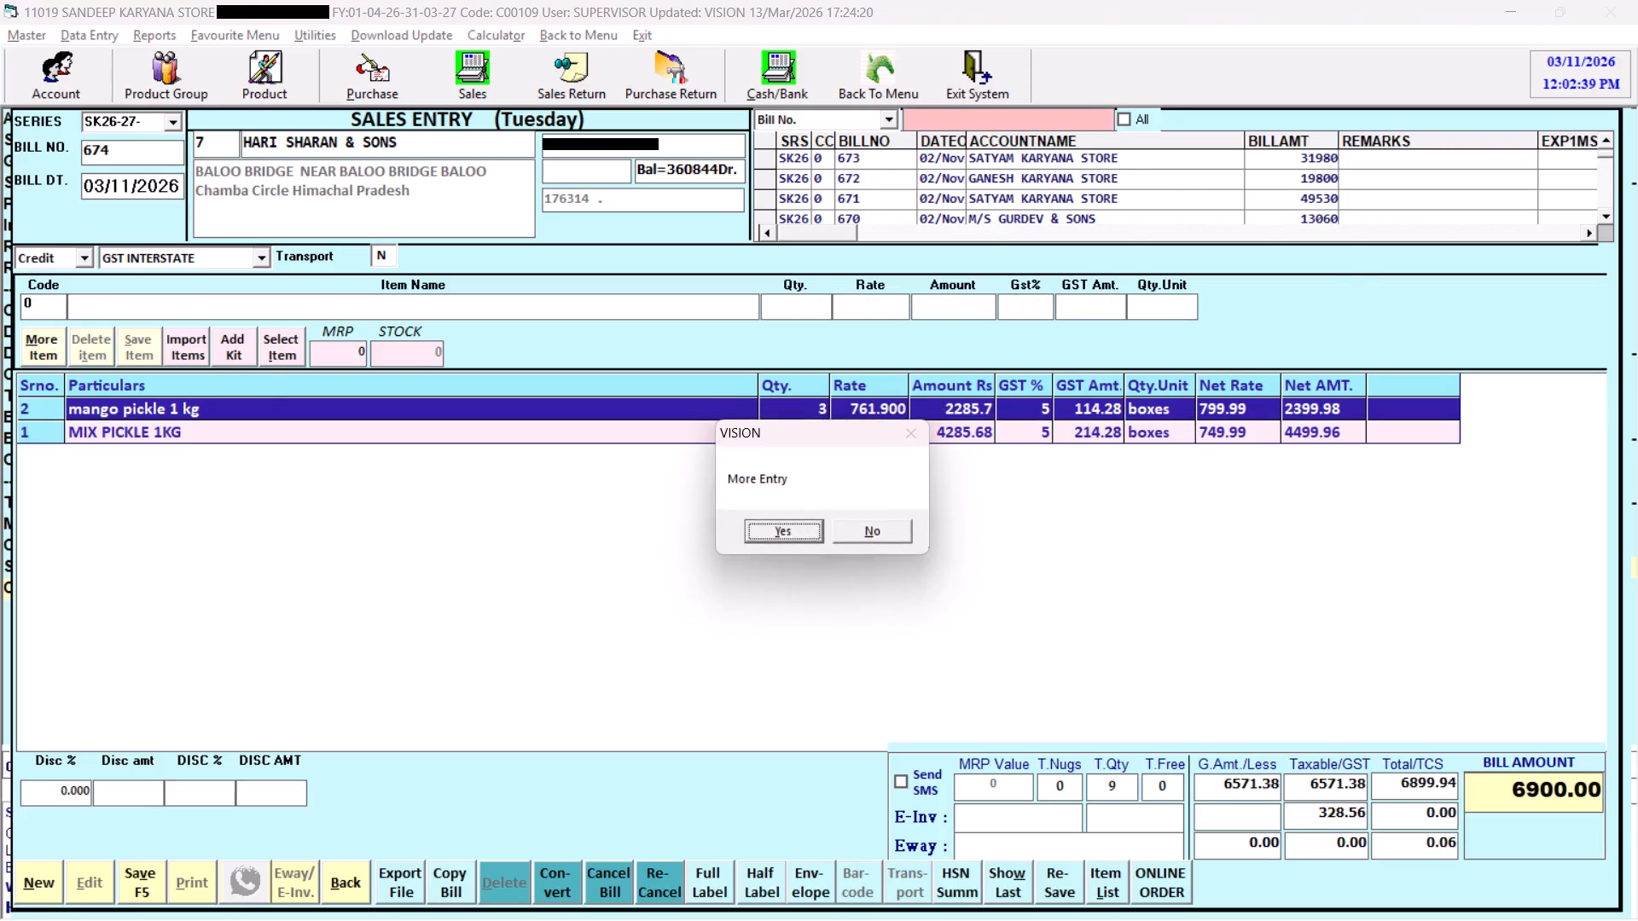
Start another bill line, search the item list for "mix pick", pick mix pickle 5kg and enter a quantity of 5.
key(Return)
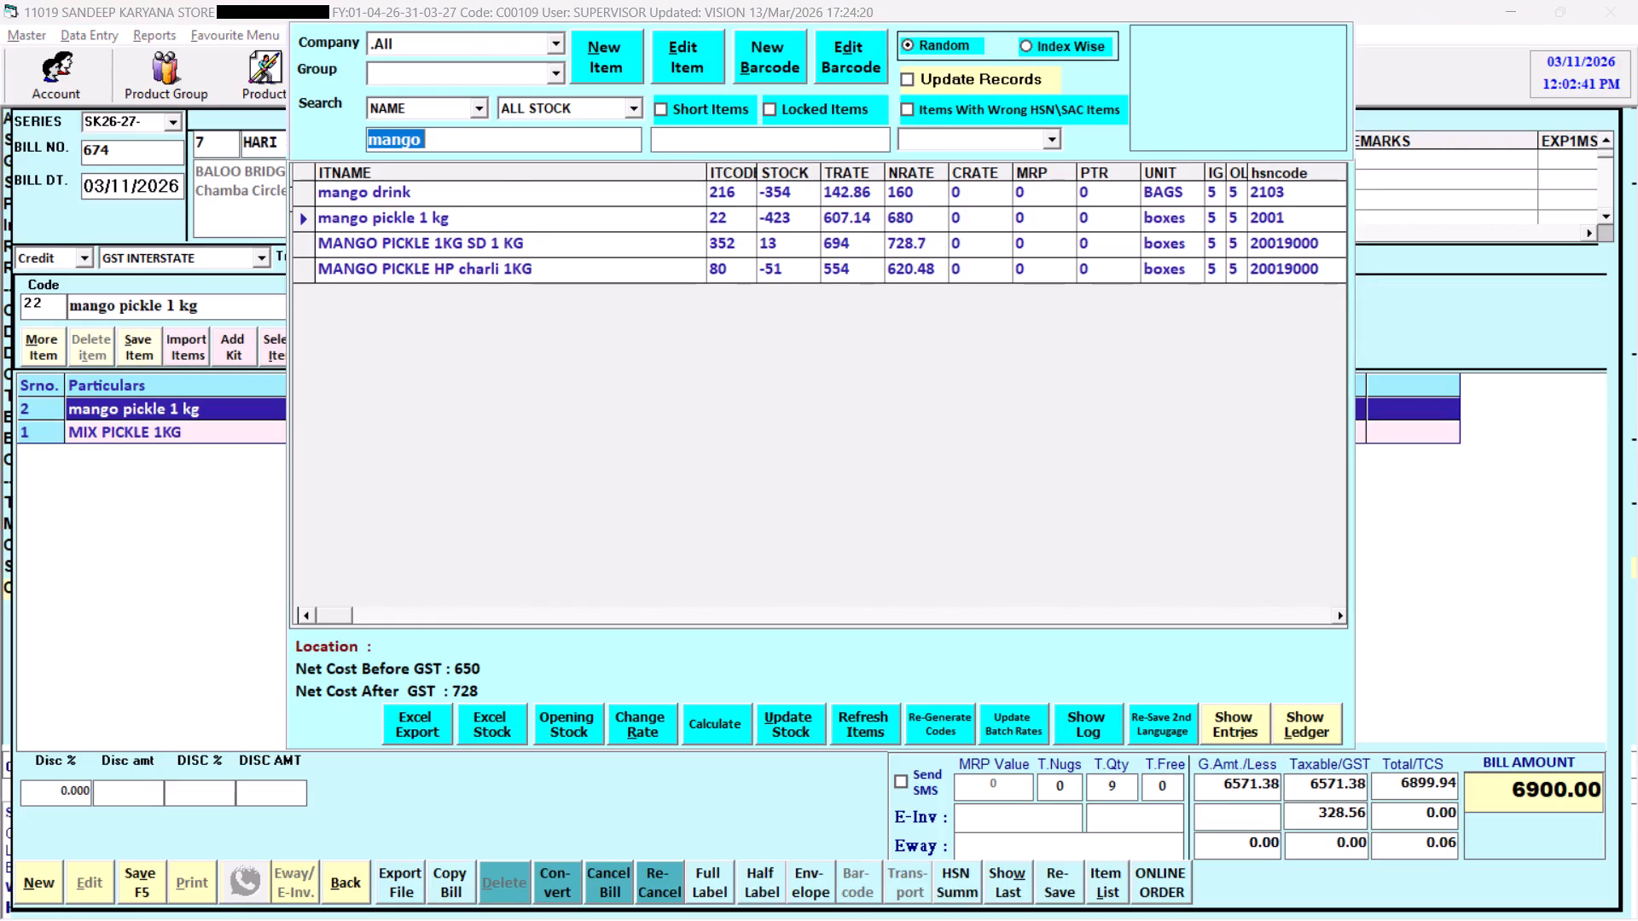
text(mix pick)
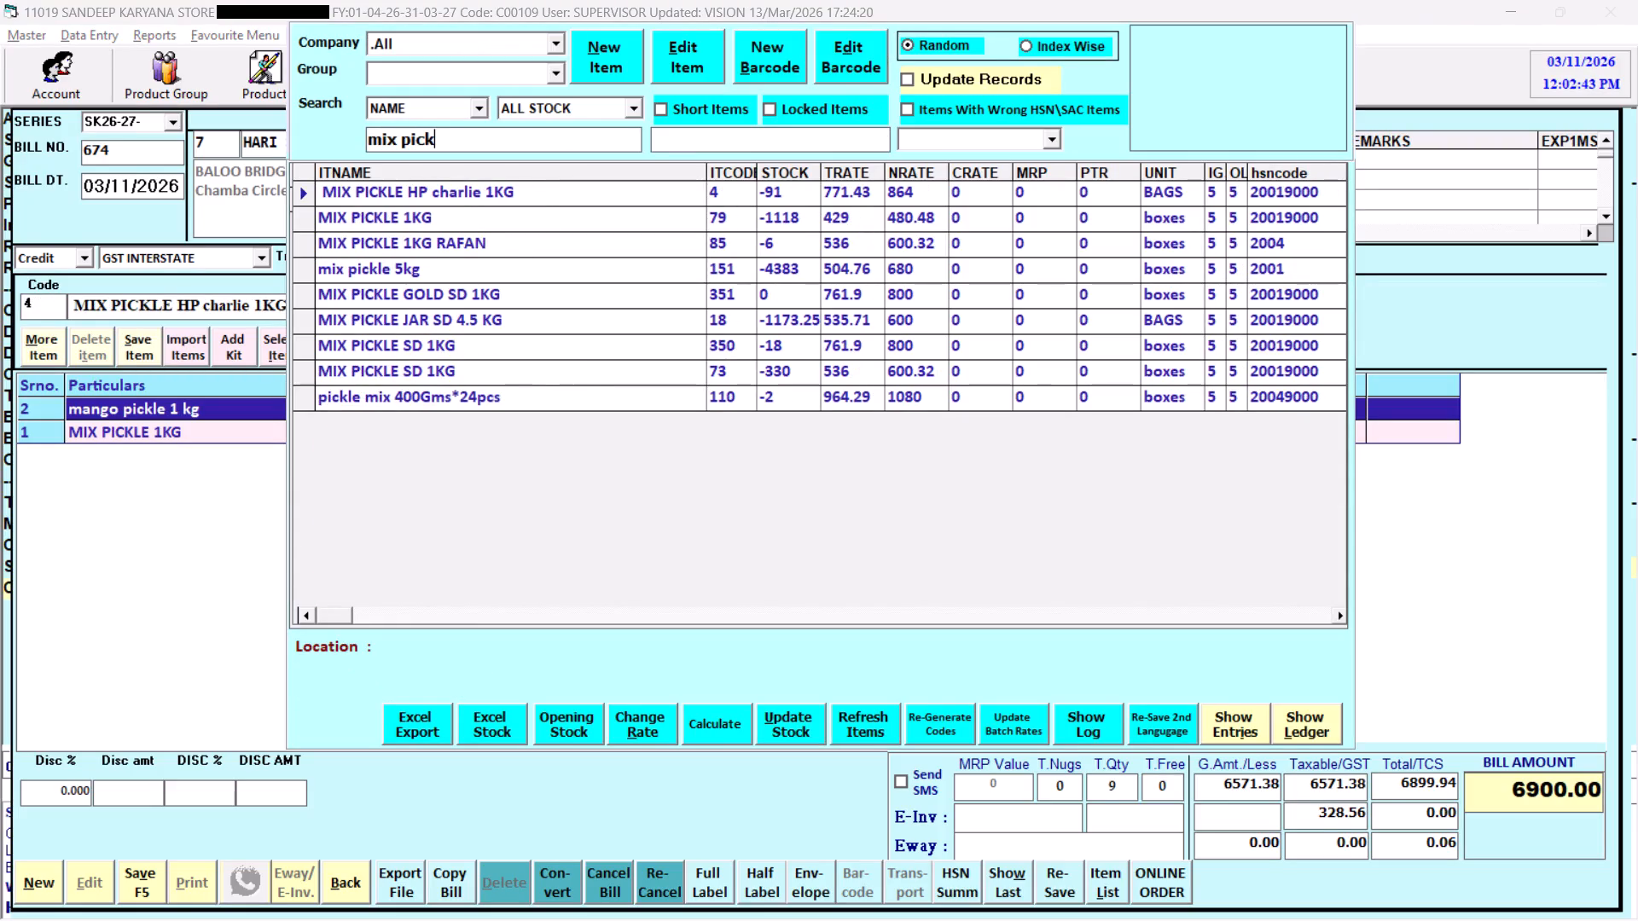
key(Down)
key(Down)
key(Down)
key(Down)
key(Return)
key(Return)
key(Return)
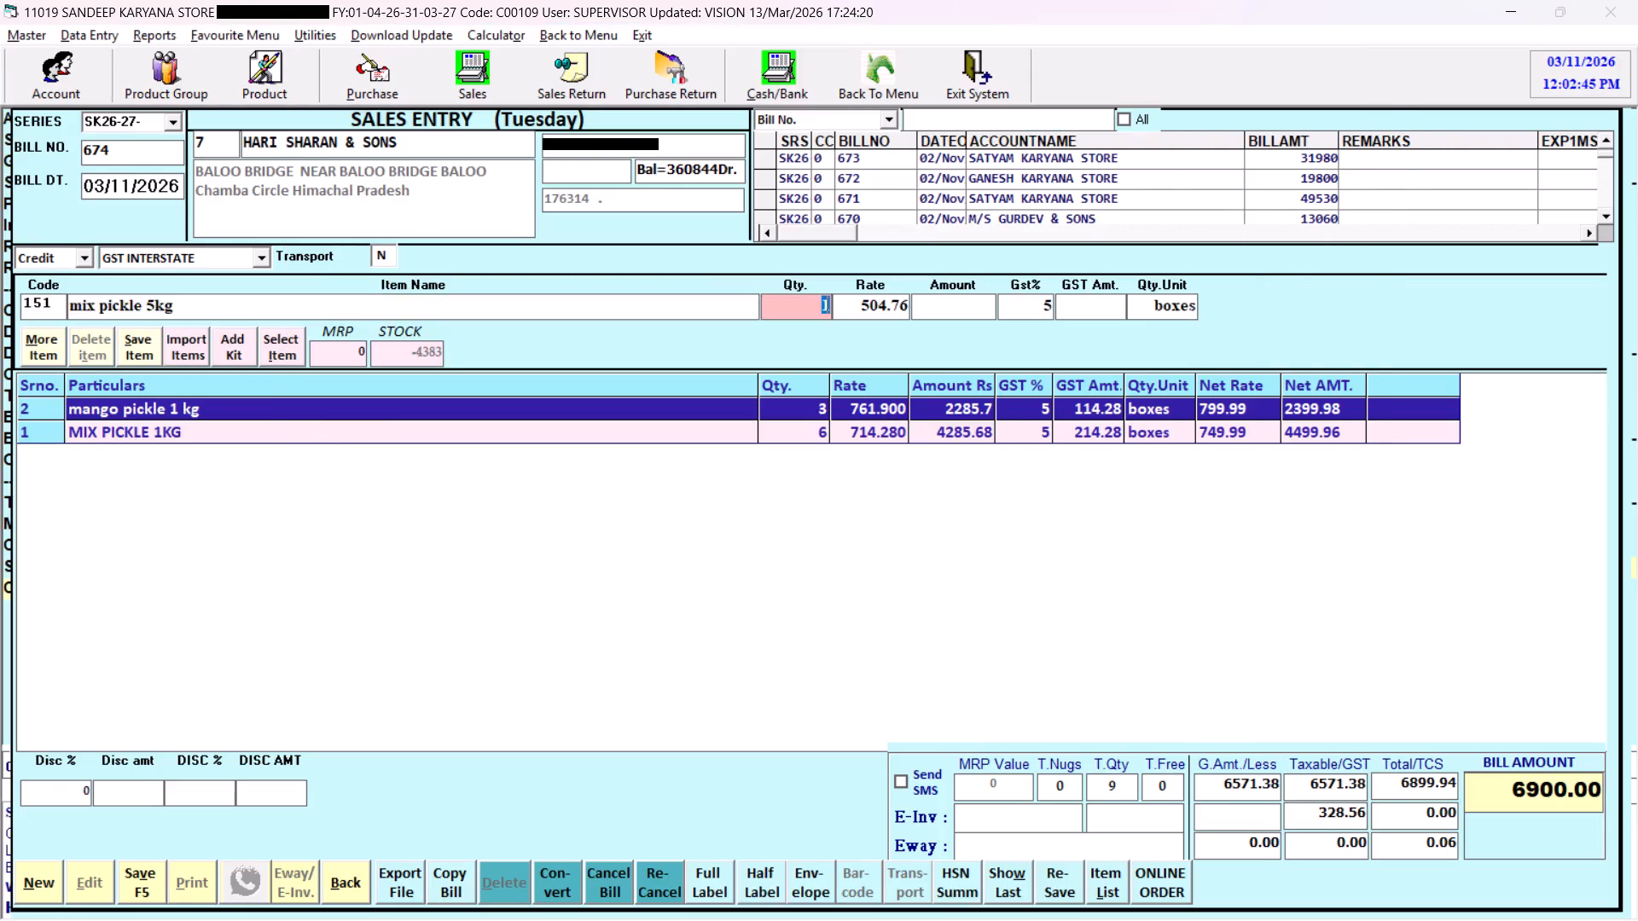
key(5)
key(Return)
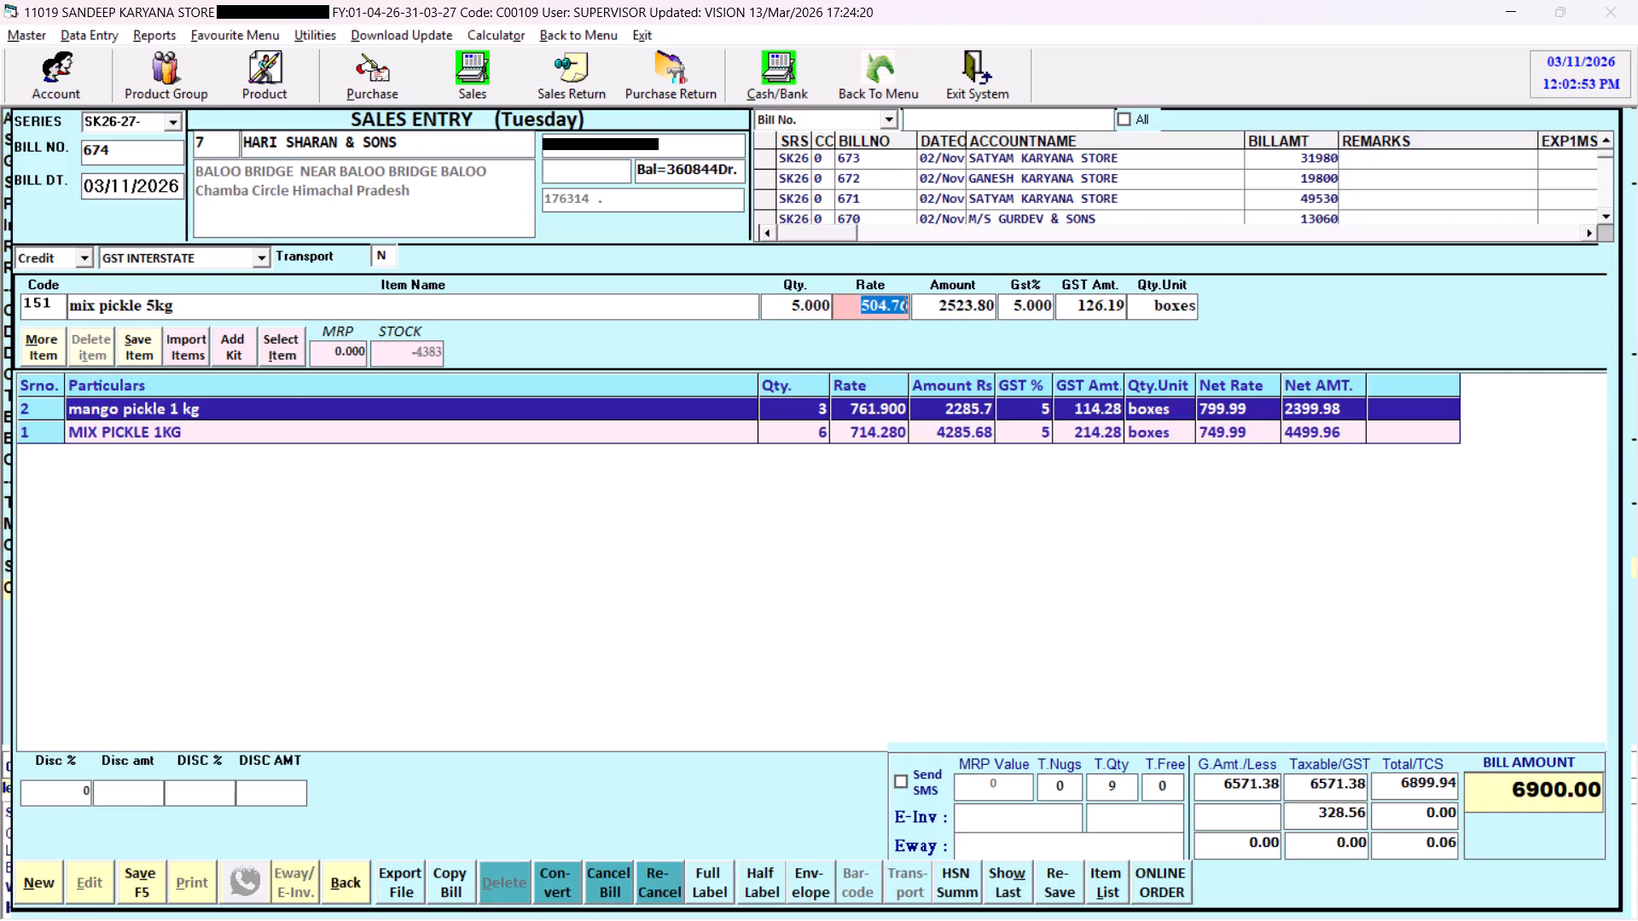
Set the mix pickle 5kg rate to 647.61 and save the line to the bill.
text(647.61)
key(Return)
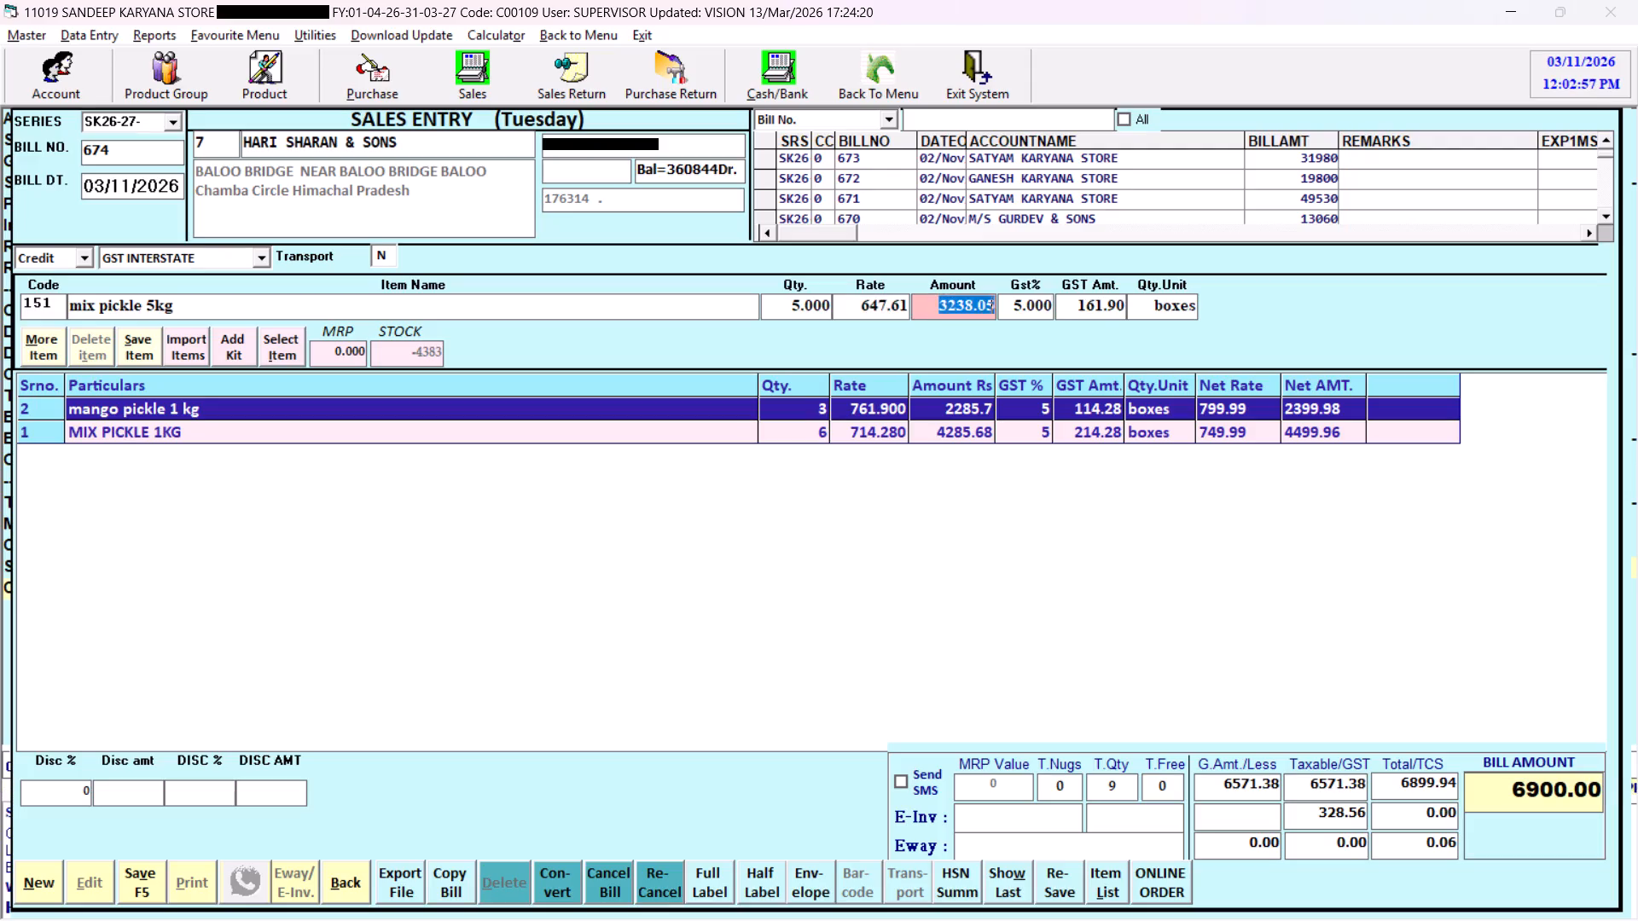
key(Return)
key(Return)
key(Return)
key(Return)
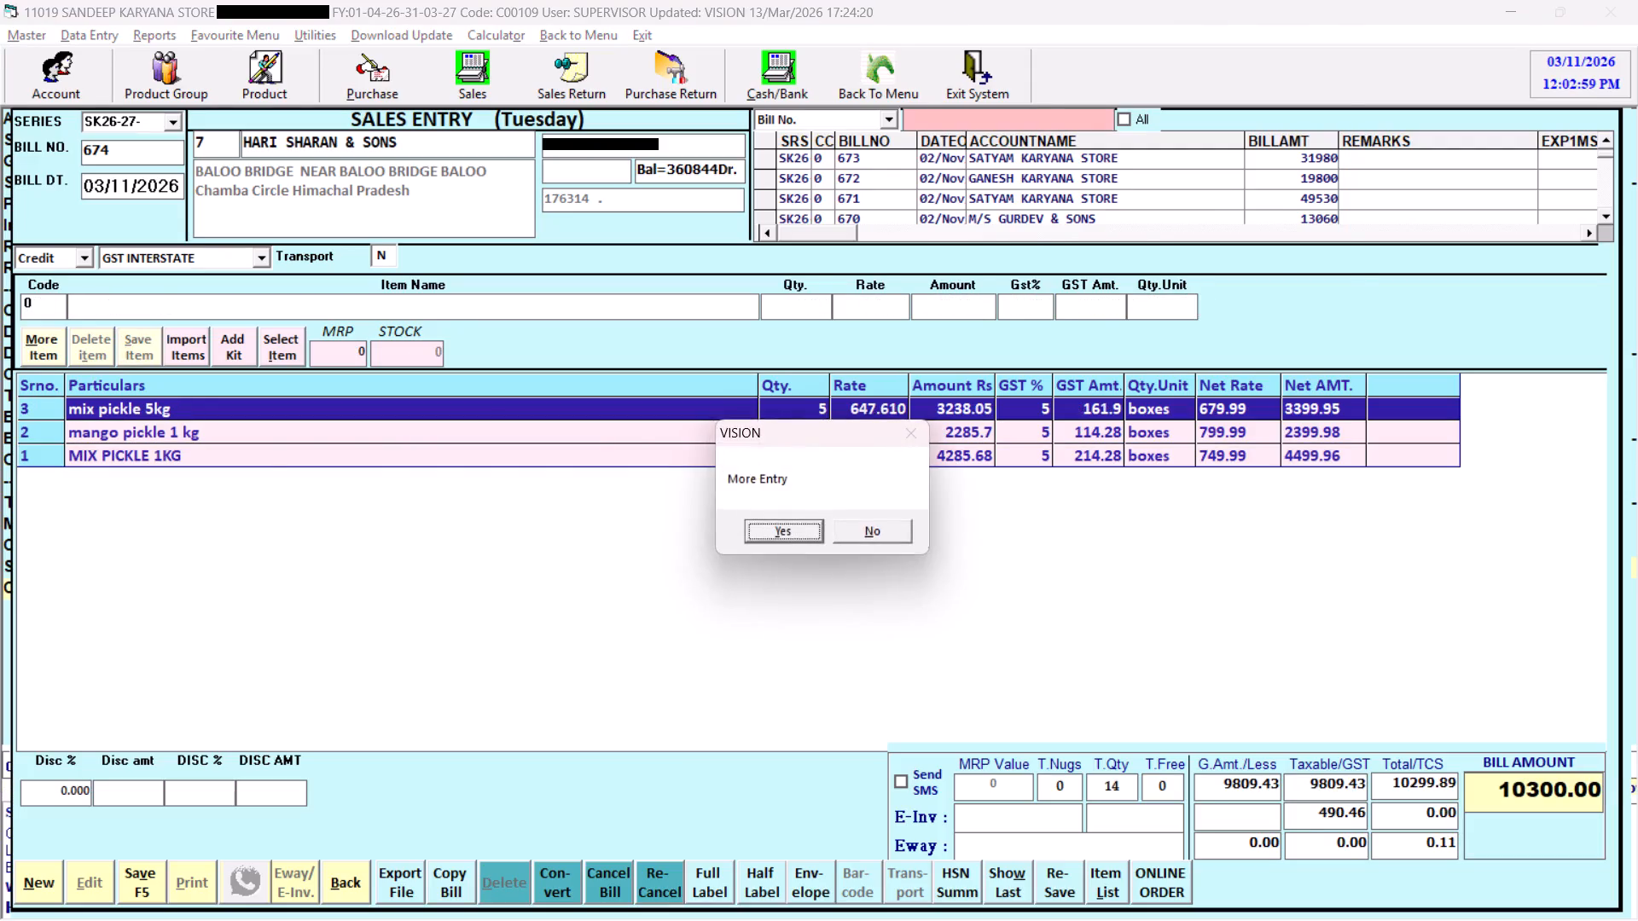
Start another bill line, search the item list for "mayo", pick veg mayonisse 1kg and enter a quantity of 2.
key(Return)
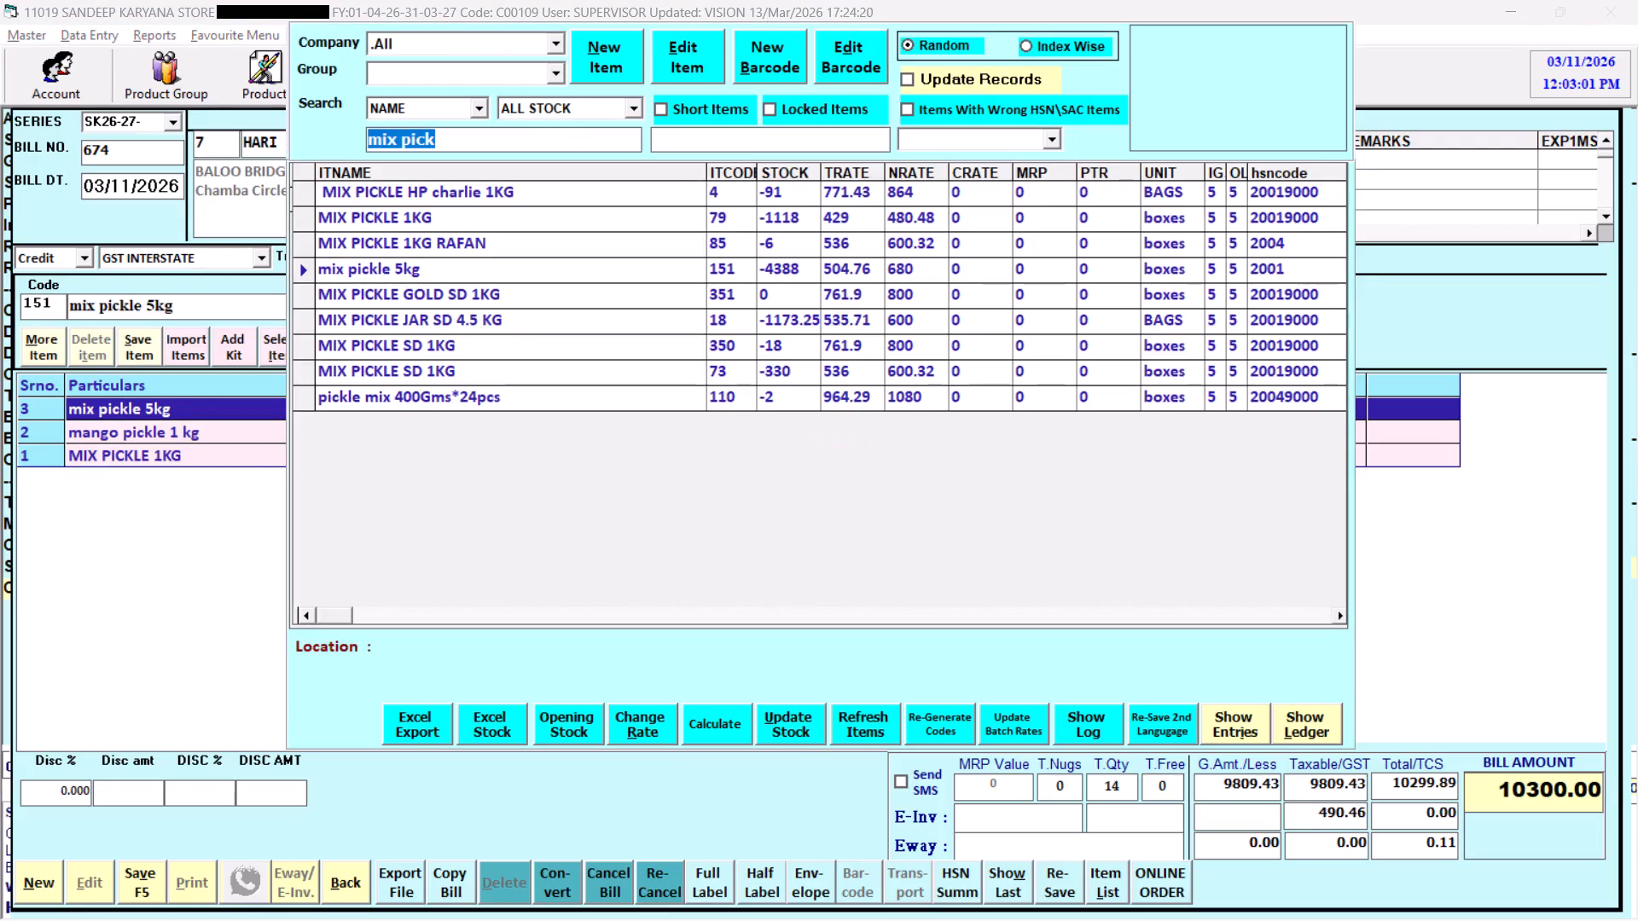
text(mayo)
key(space)
key(Down)
key(Down)
key(Down)
key(Down)
key(Down)
key(Down)
key(Down)
key(Down)
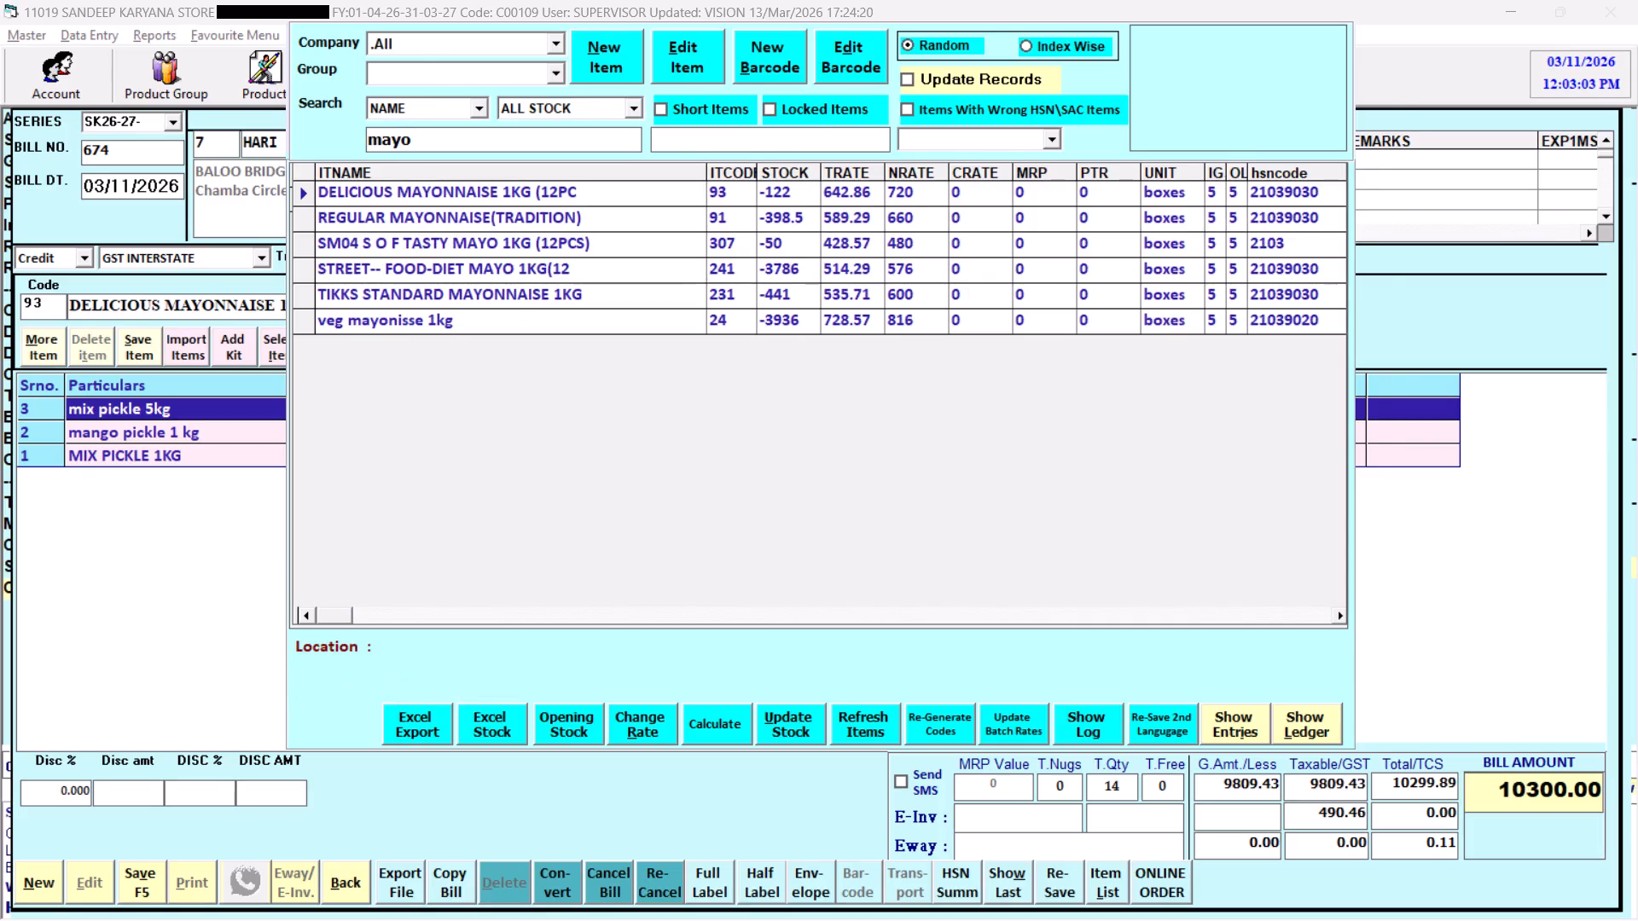
key(Return)
key(Return)
key(Return)
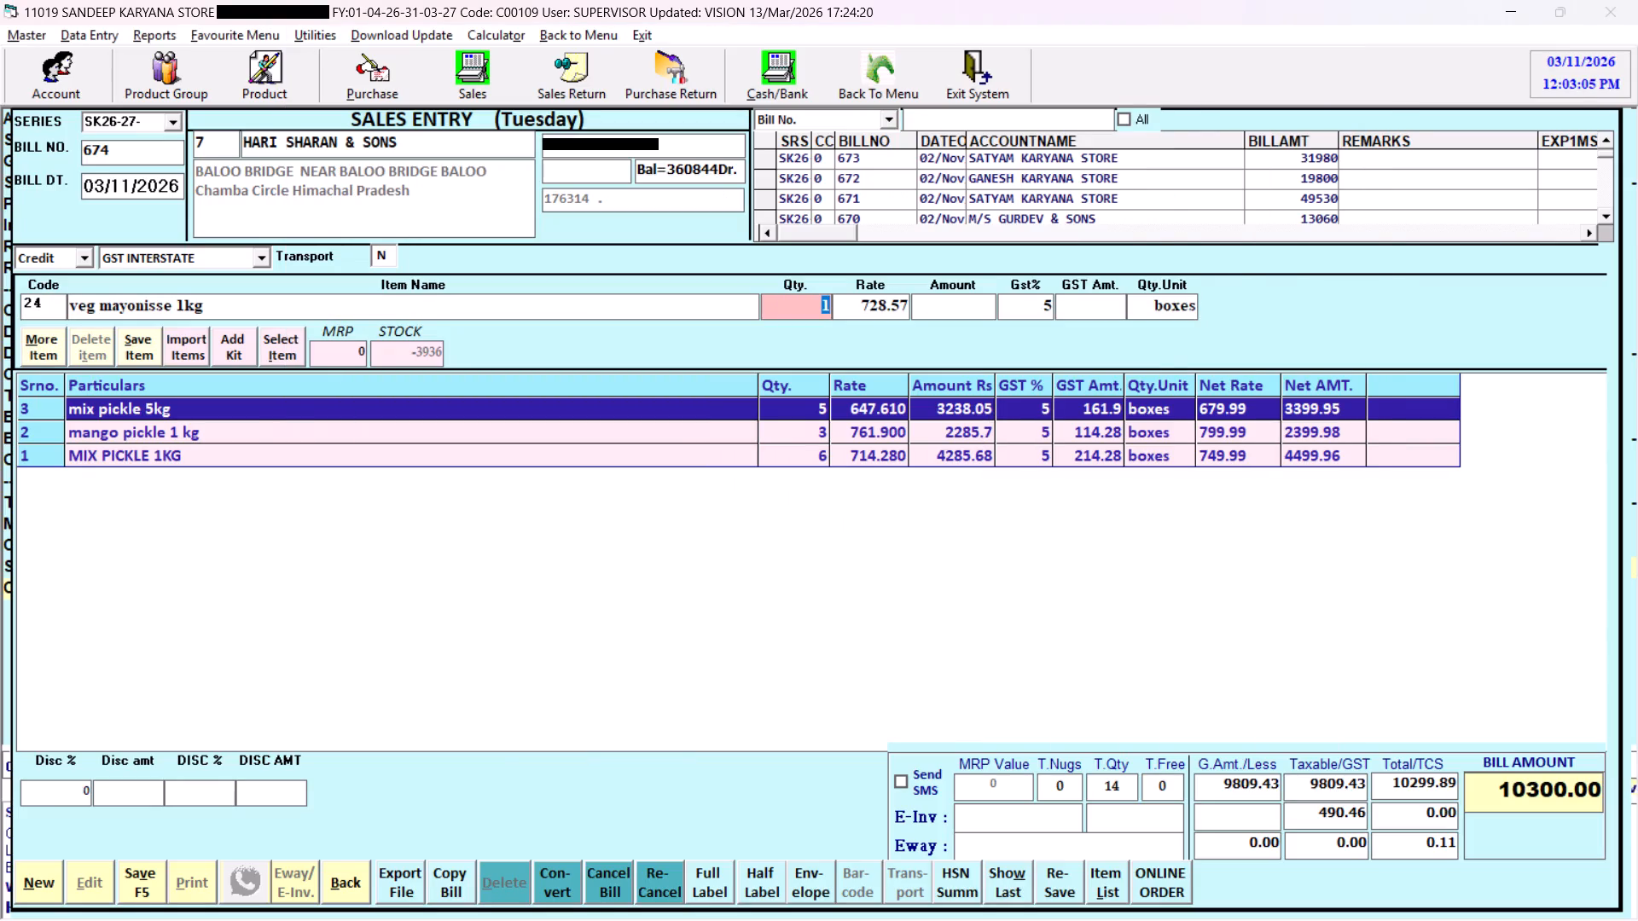
key(2)
key(Return)
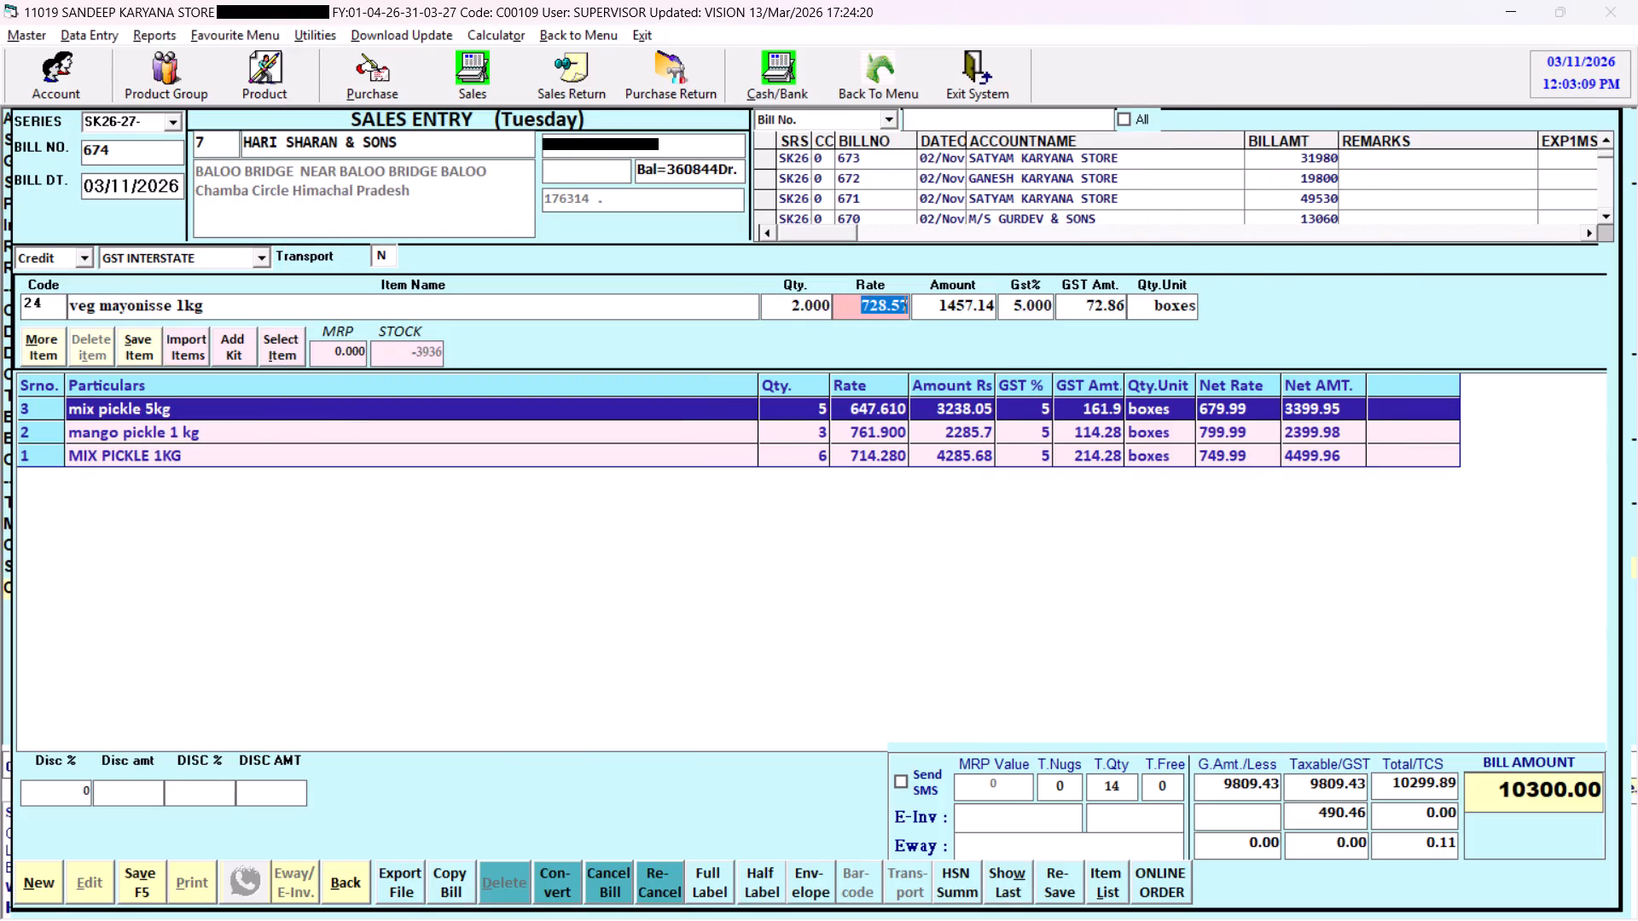
Set the veg mayonisse 1kg rate to 457.14 and save the line to the bill.
text(457.14)
key(Return)
key(Return)
key(Return)
key(Return)
key(Return)
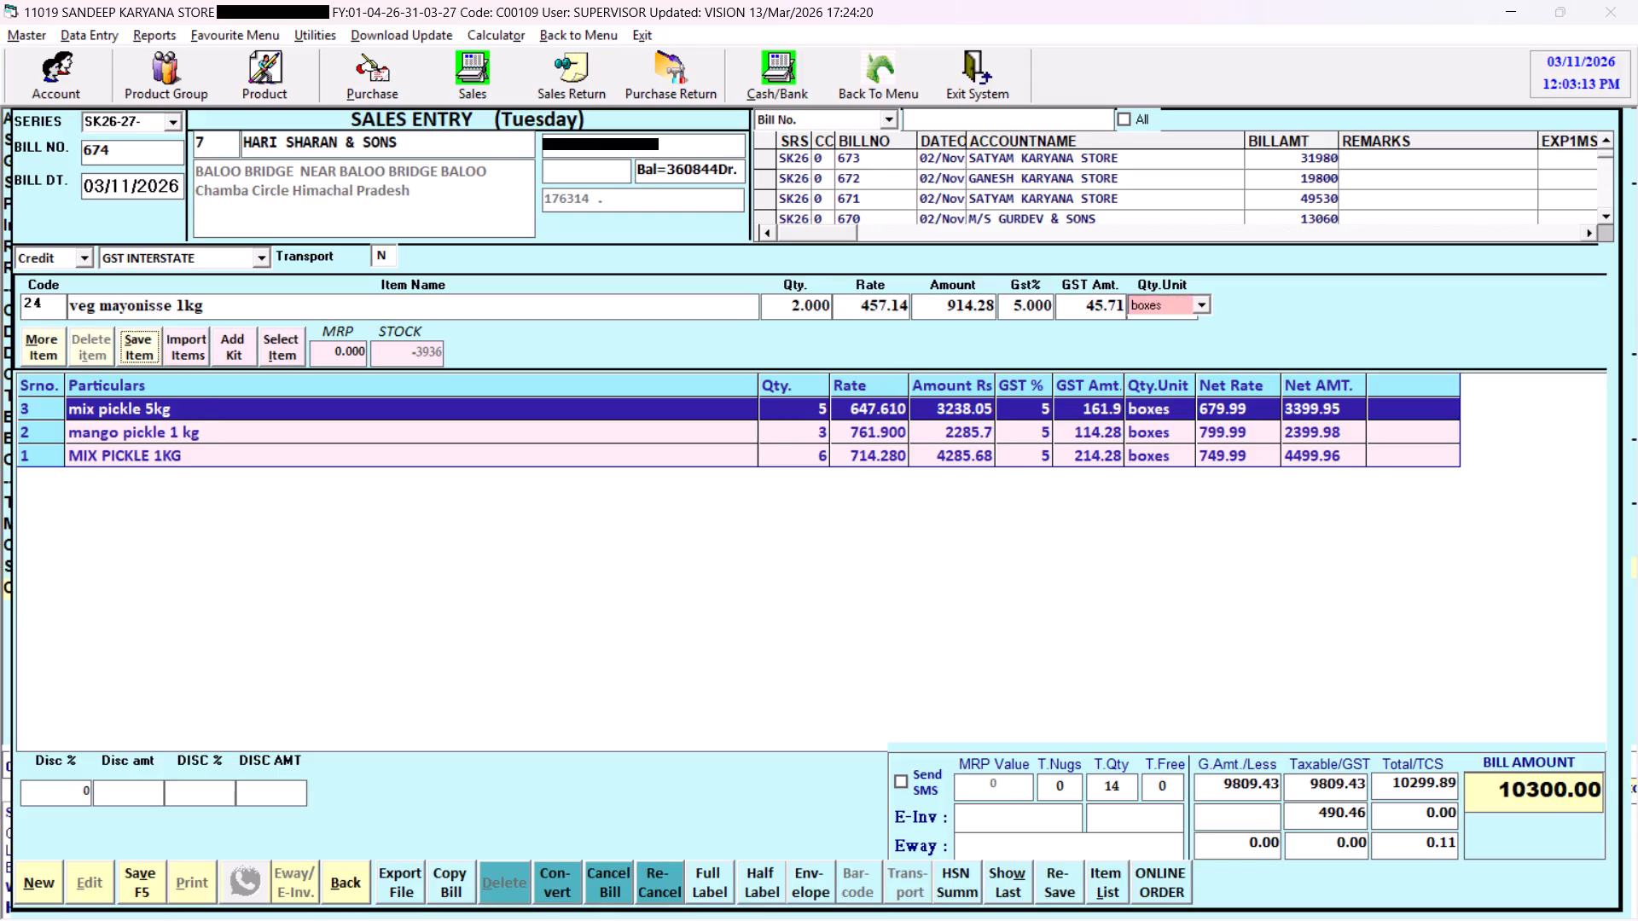
Start another bill line, search the item list for "chick" and pick CHICKEN MASALA 100GM (12KG).
key(Return)
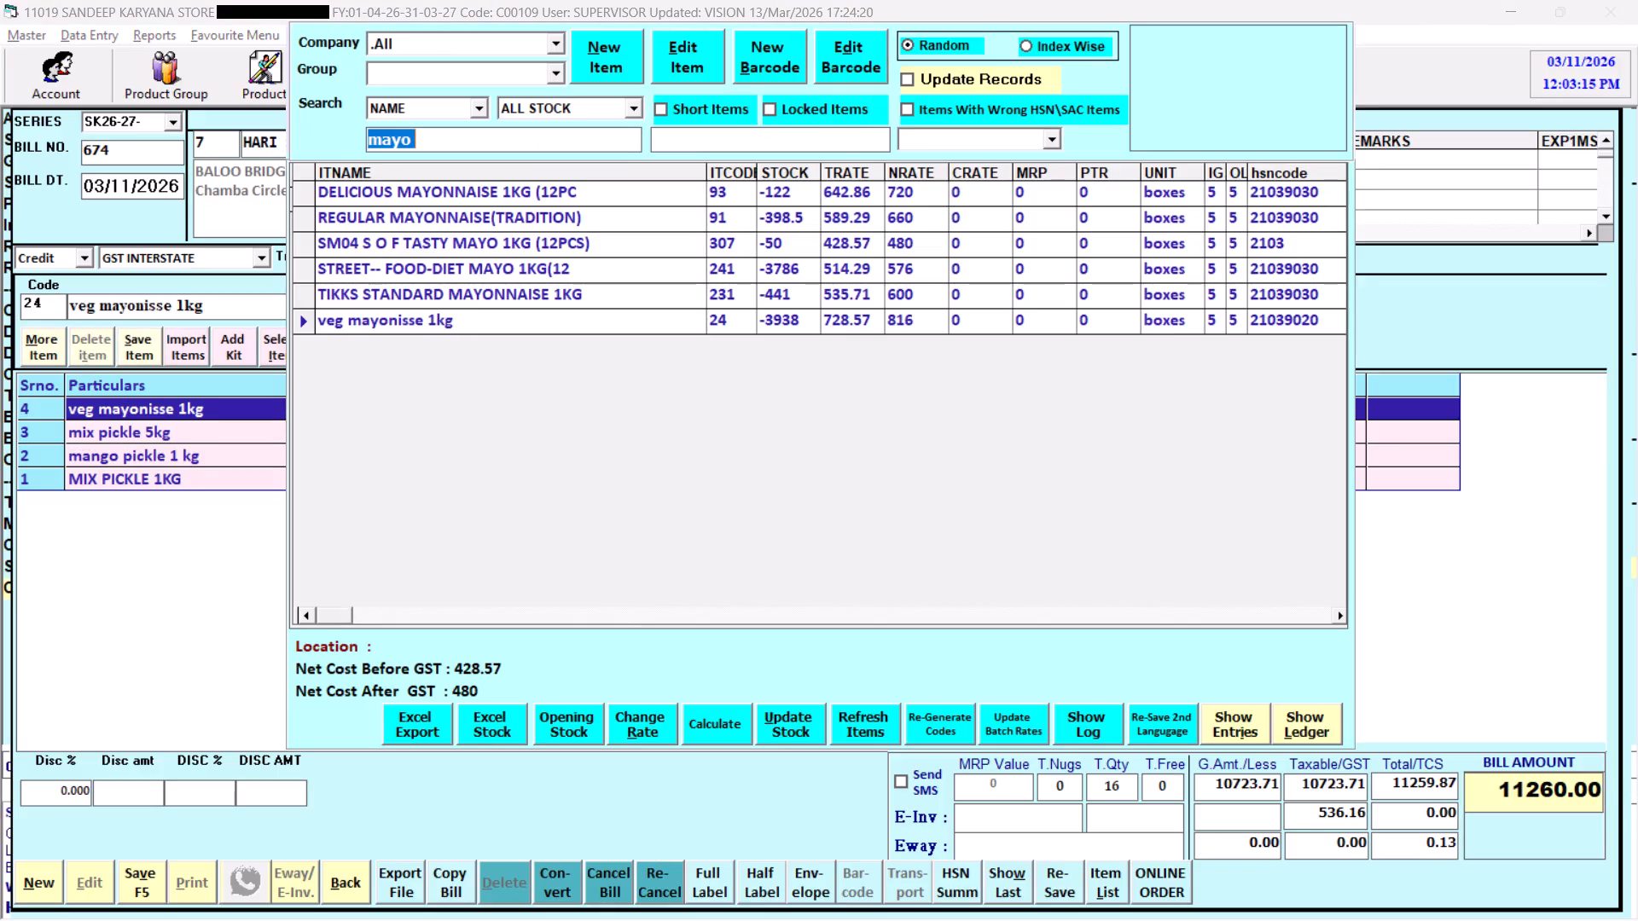
text(chick)
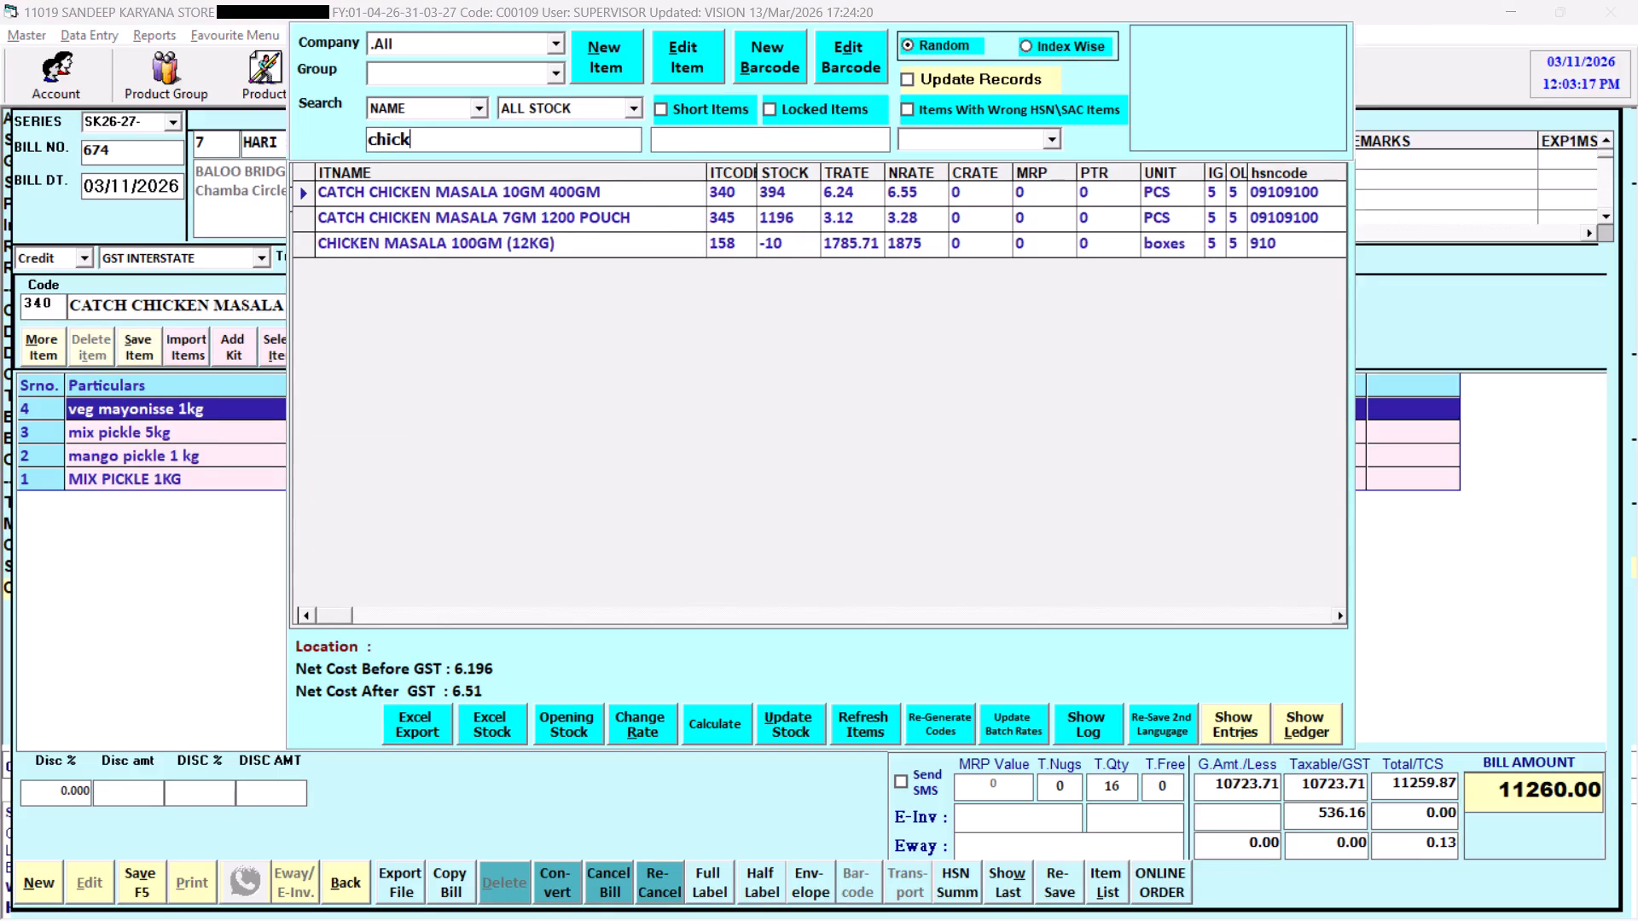
key(Down)
key(Down)
key(Down)
key(Return)
key(Return)
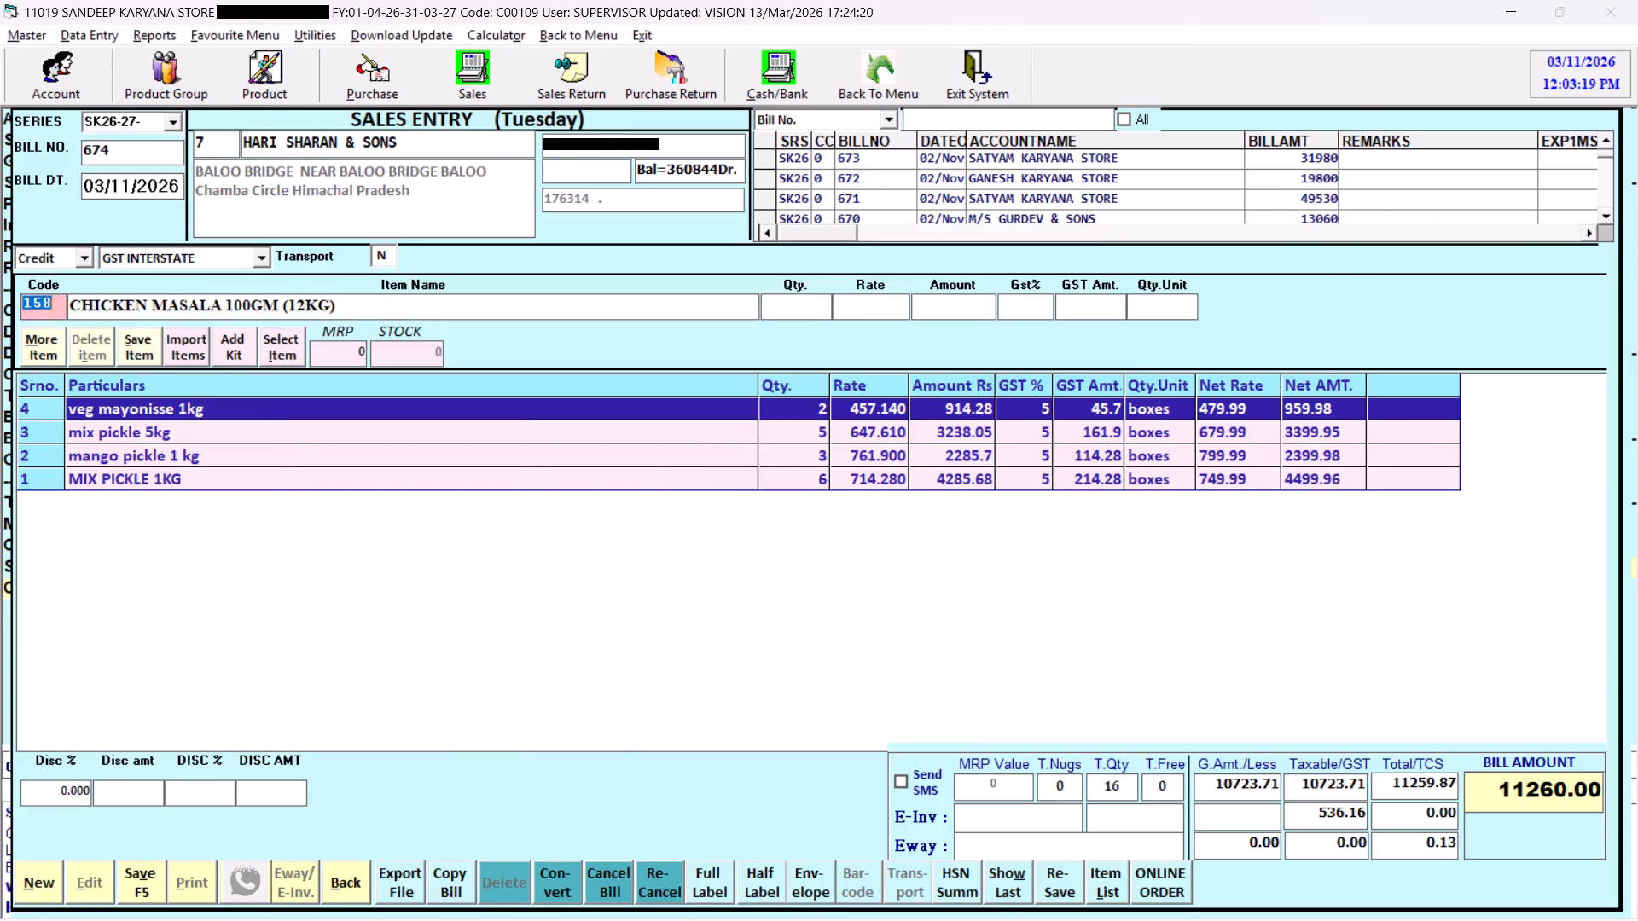
Replace the (12KG) ending of the entry line's item name with 5kg, making it CHICKEN MASALA 100GM 5kg.
key(End)
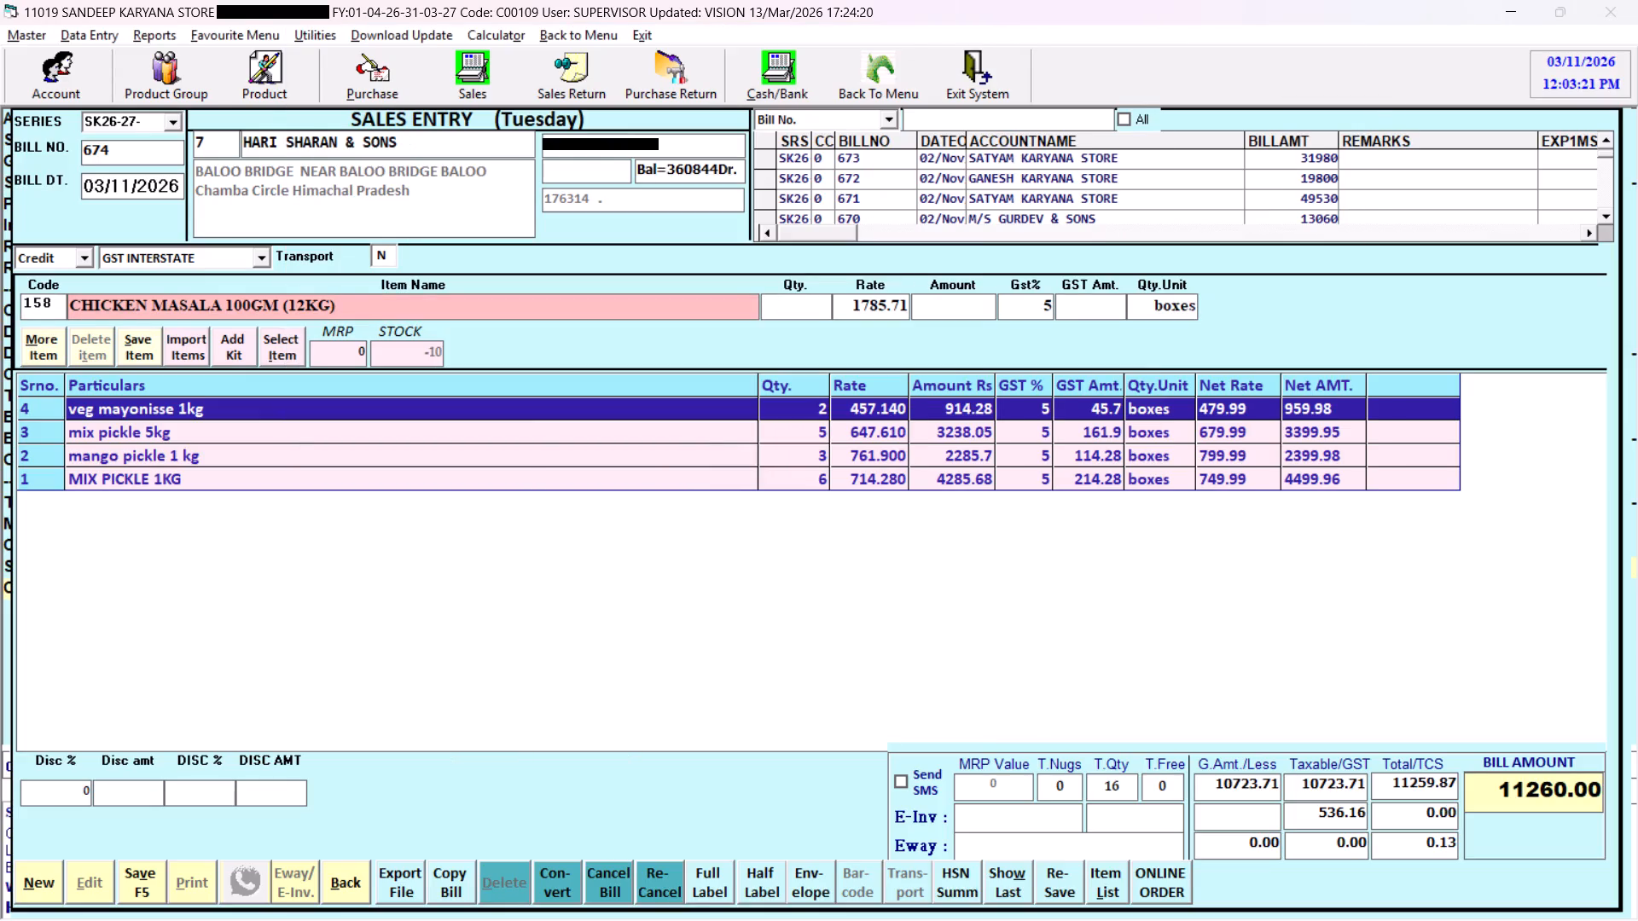
key(BackSpace)
key(BackSpace)
key(BackSpace)
key(BackSpace)
key(BackSpace)
key(BackSpace)
key(BackSpace)
key(space)
text(5kg)
key(space)
key(Return)
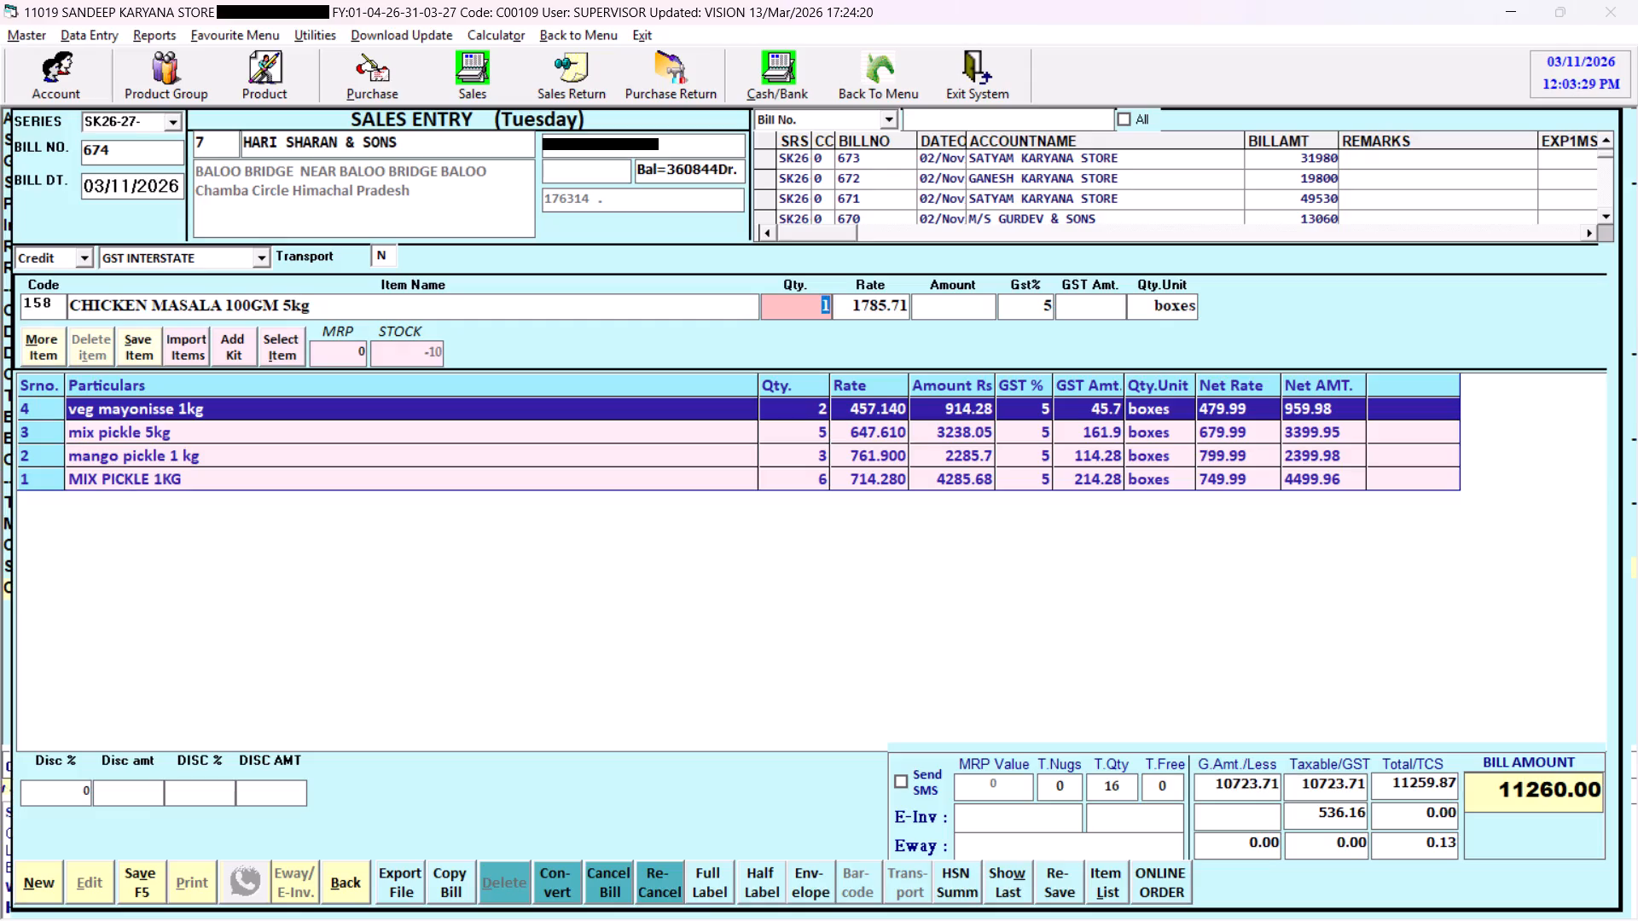
Accept a quantity of 1 for the chicken masala, set its rate to 3238.09 and save the line to the bill.
key(Return)
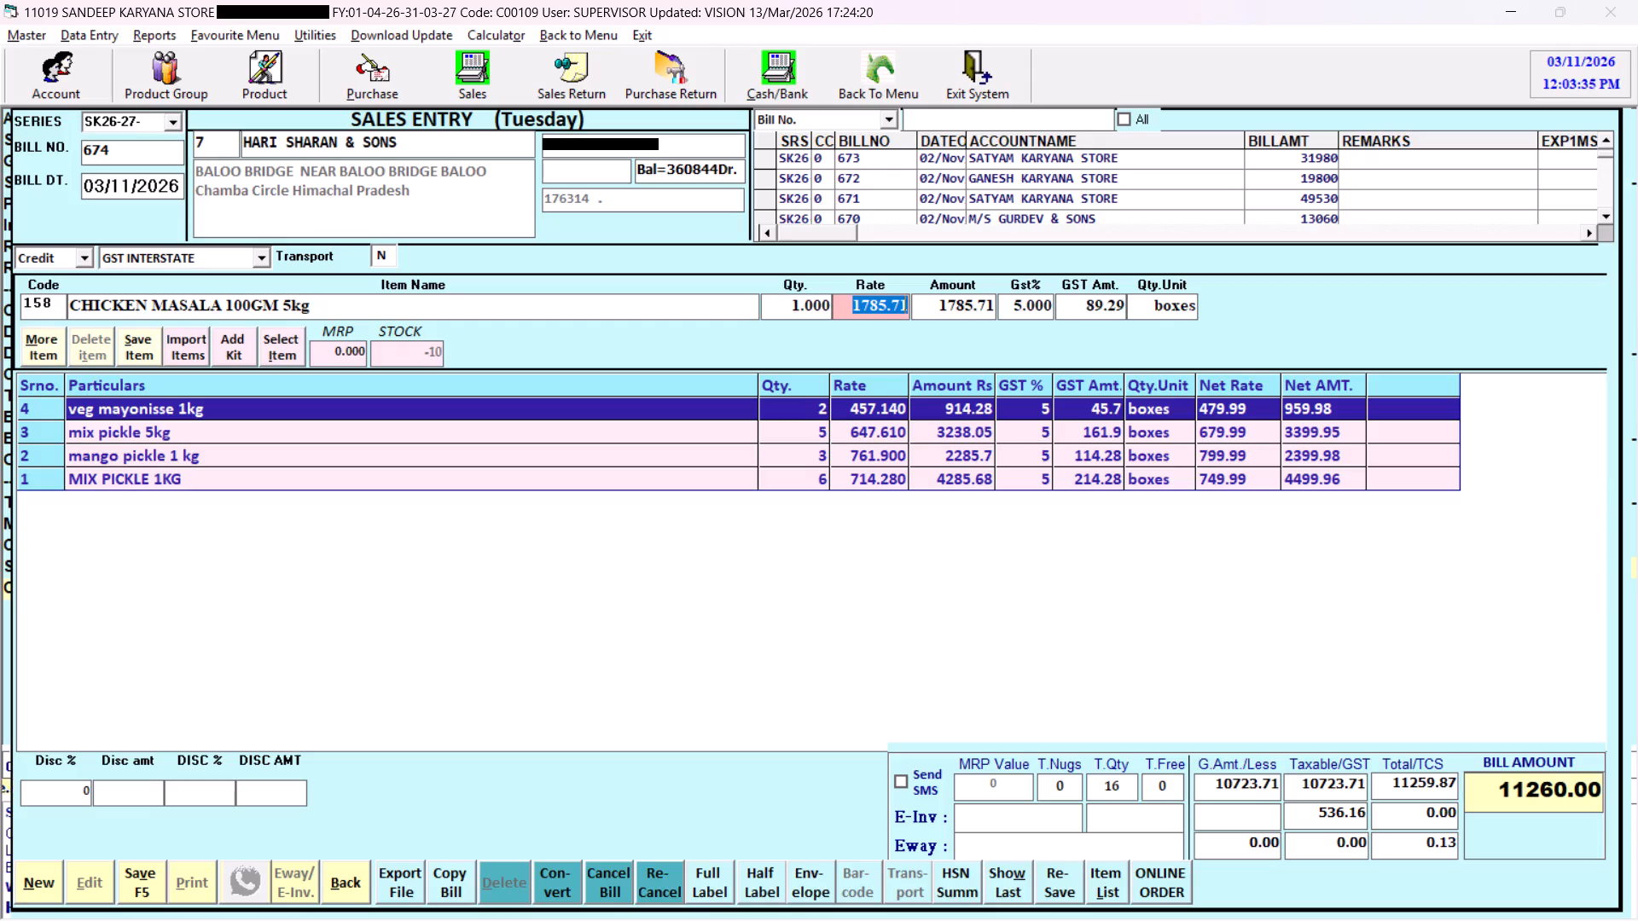
key(3)
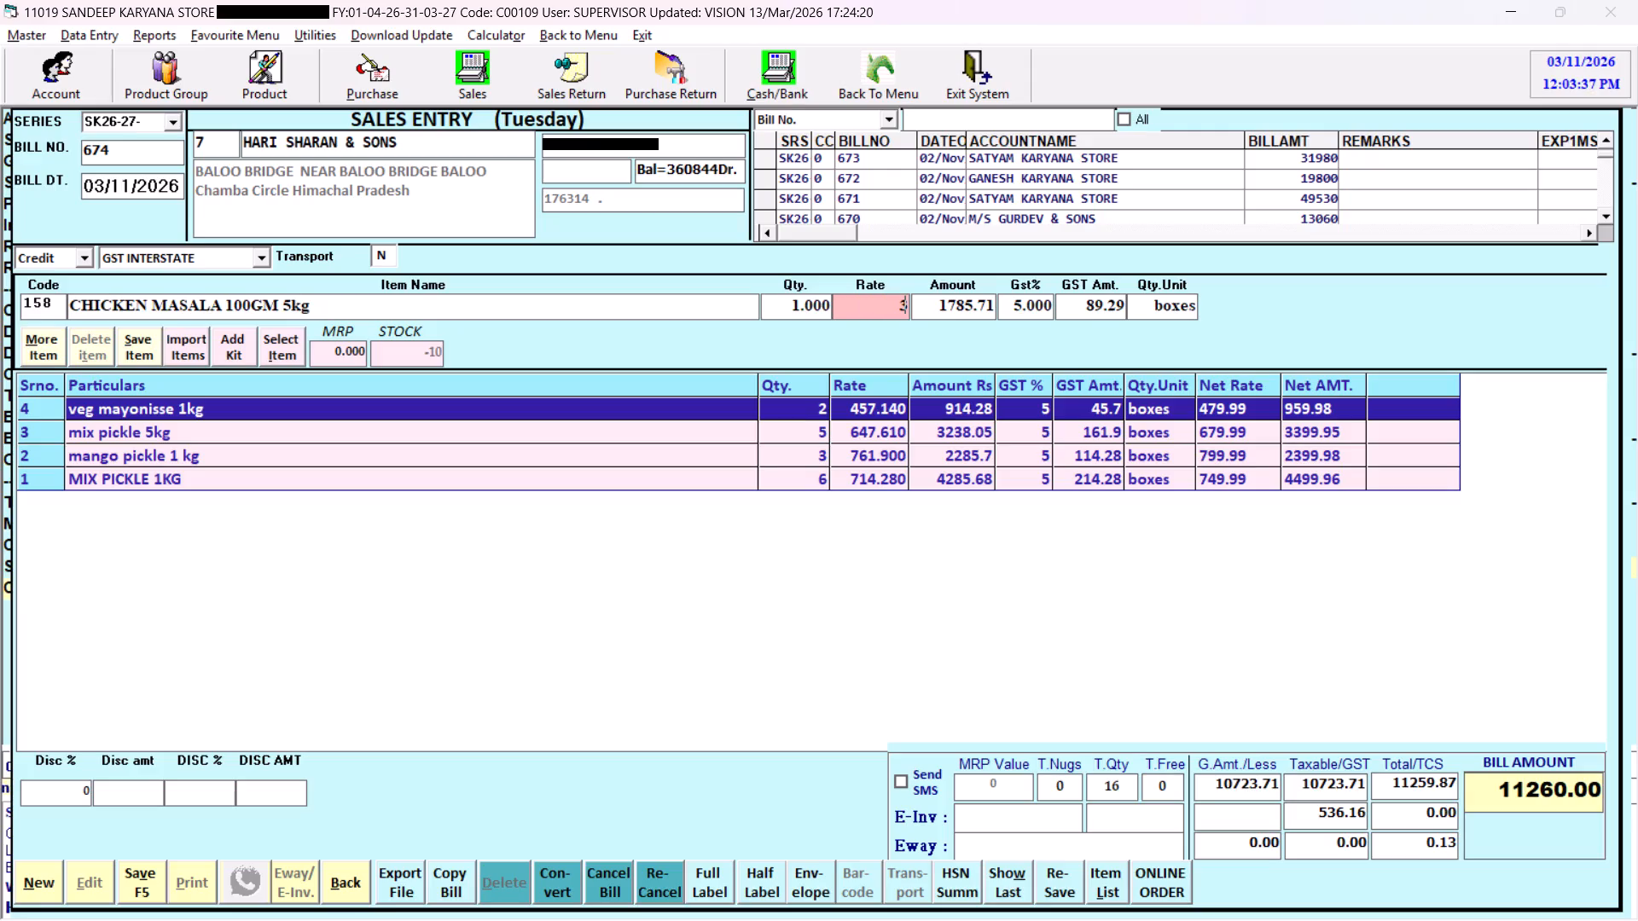
text(238.09)
key(Return)
key(Return)
key(Return)
key(Return)
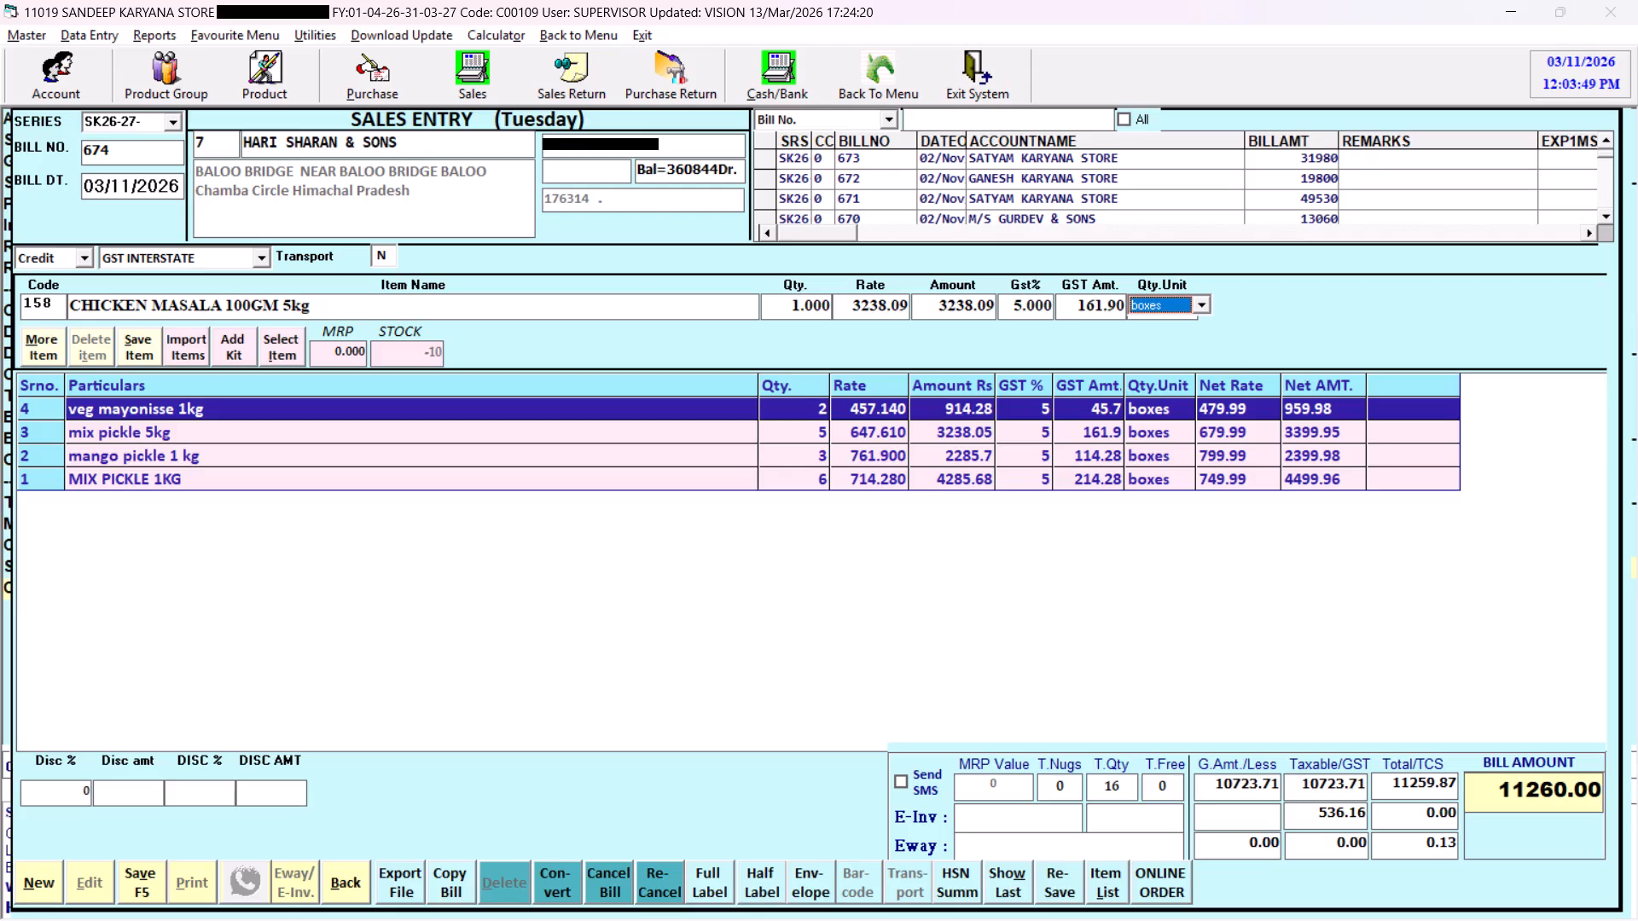
key(Return)
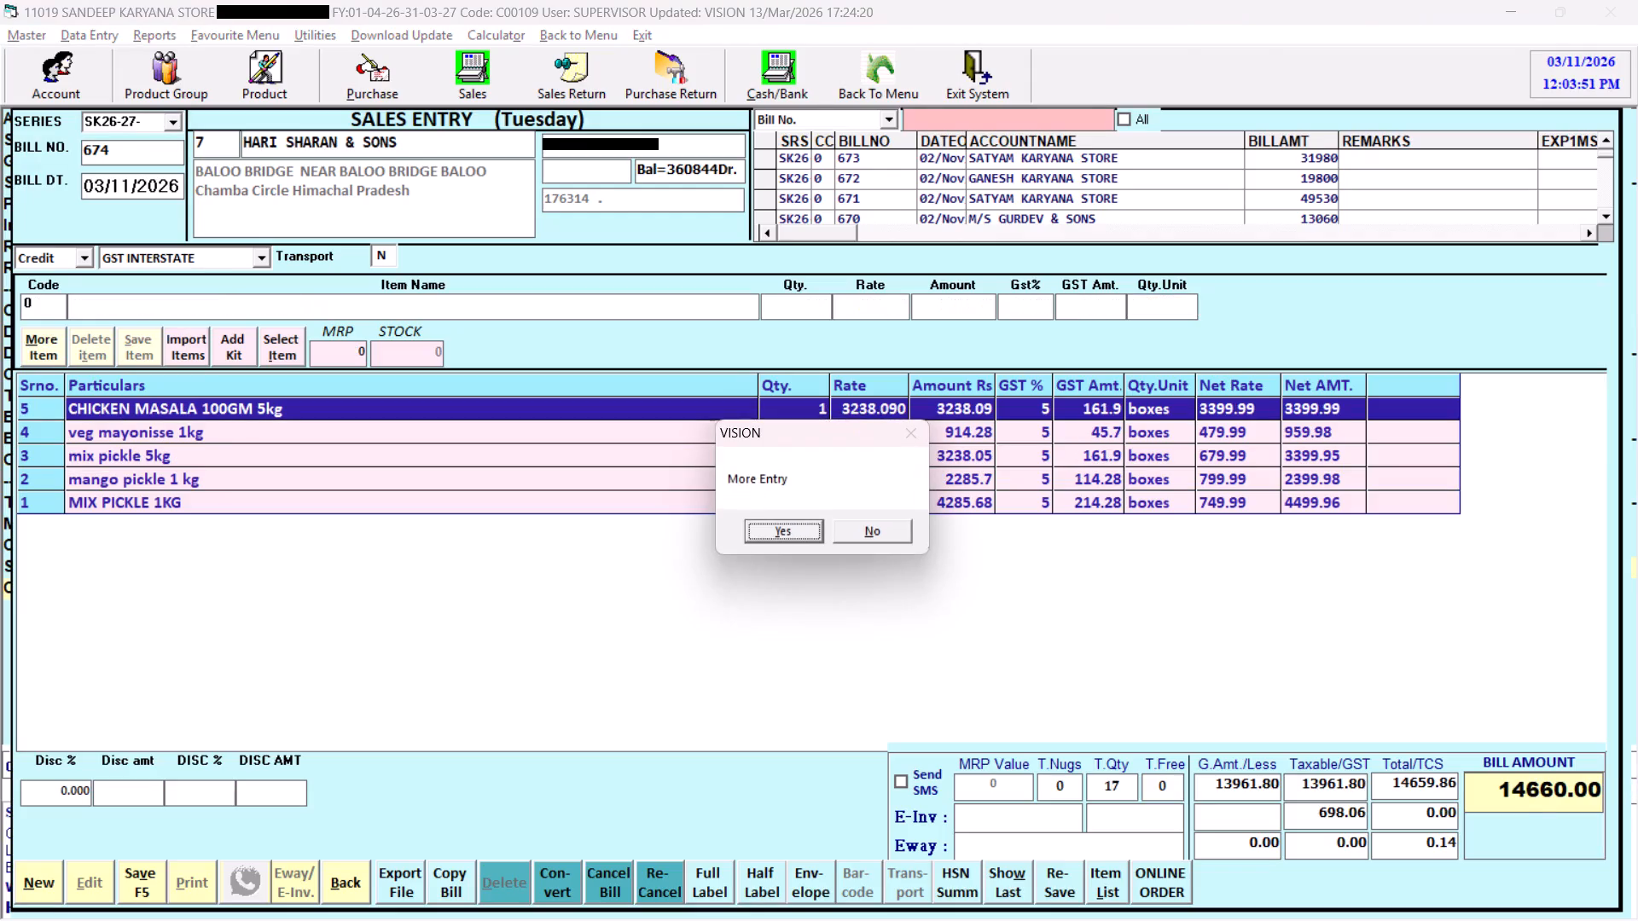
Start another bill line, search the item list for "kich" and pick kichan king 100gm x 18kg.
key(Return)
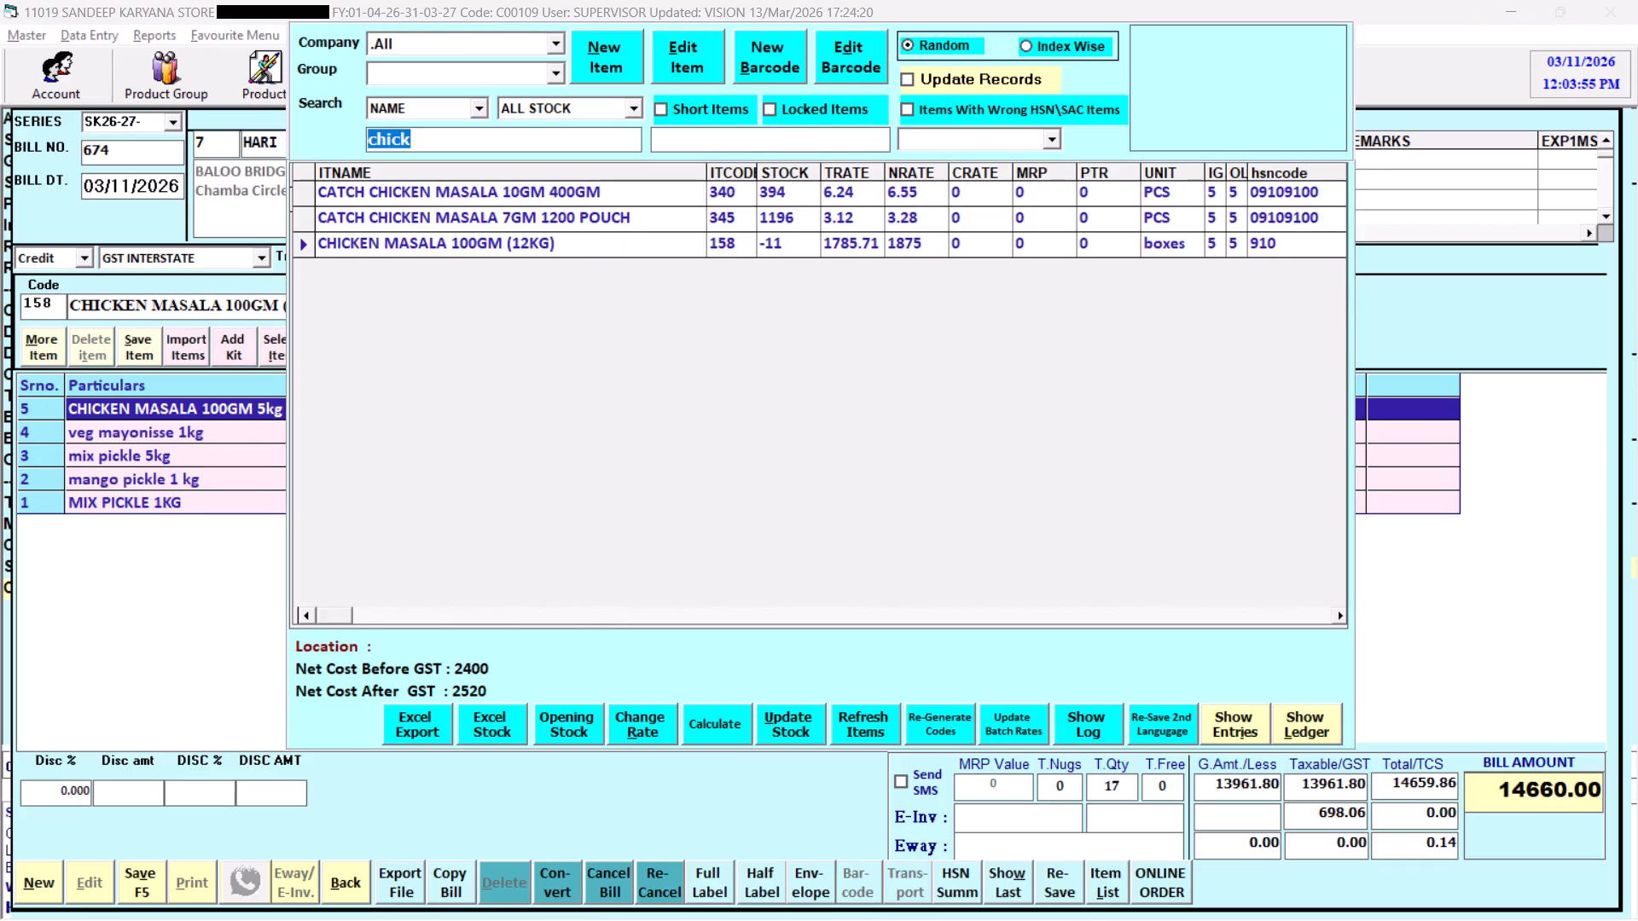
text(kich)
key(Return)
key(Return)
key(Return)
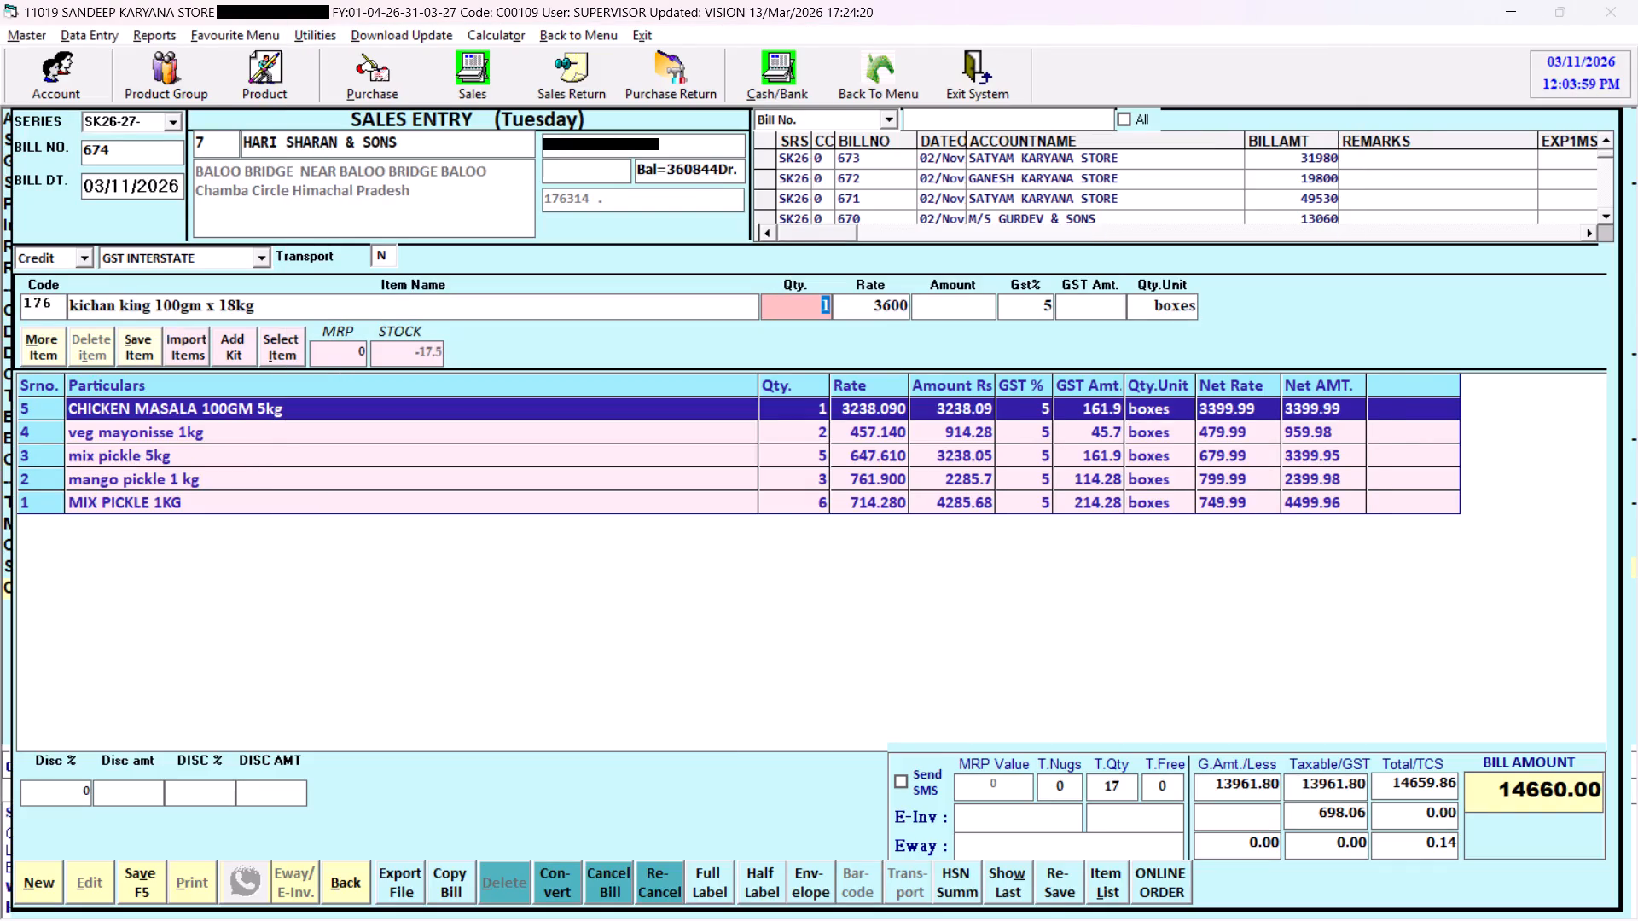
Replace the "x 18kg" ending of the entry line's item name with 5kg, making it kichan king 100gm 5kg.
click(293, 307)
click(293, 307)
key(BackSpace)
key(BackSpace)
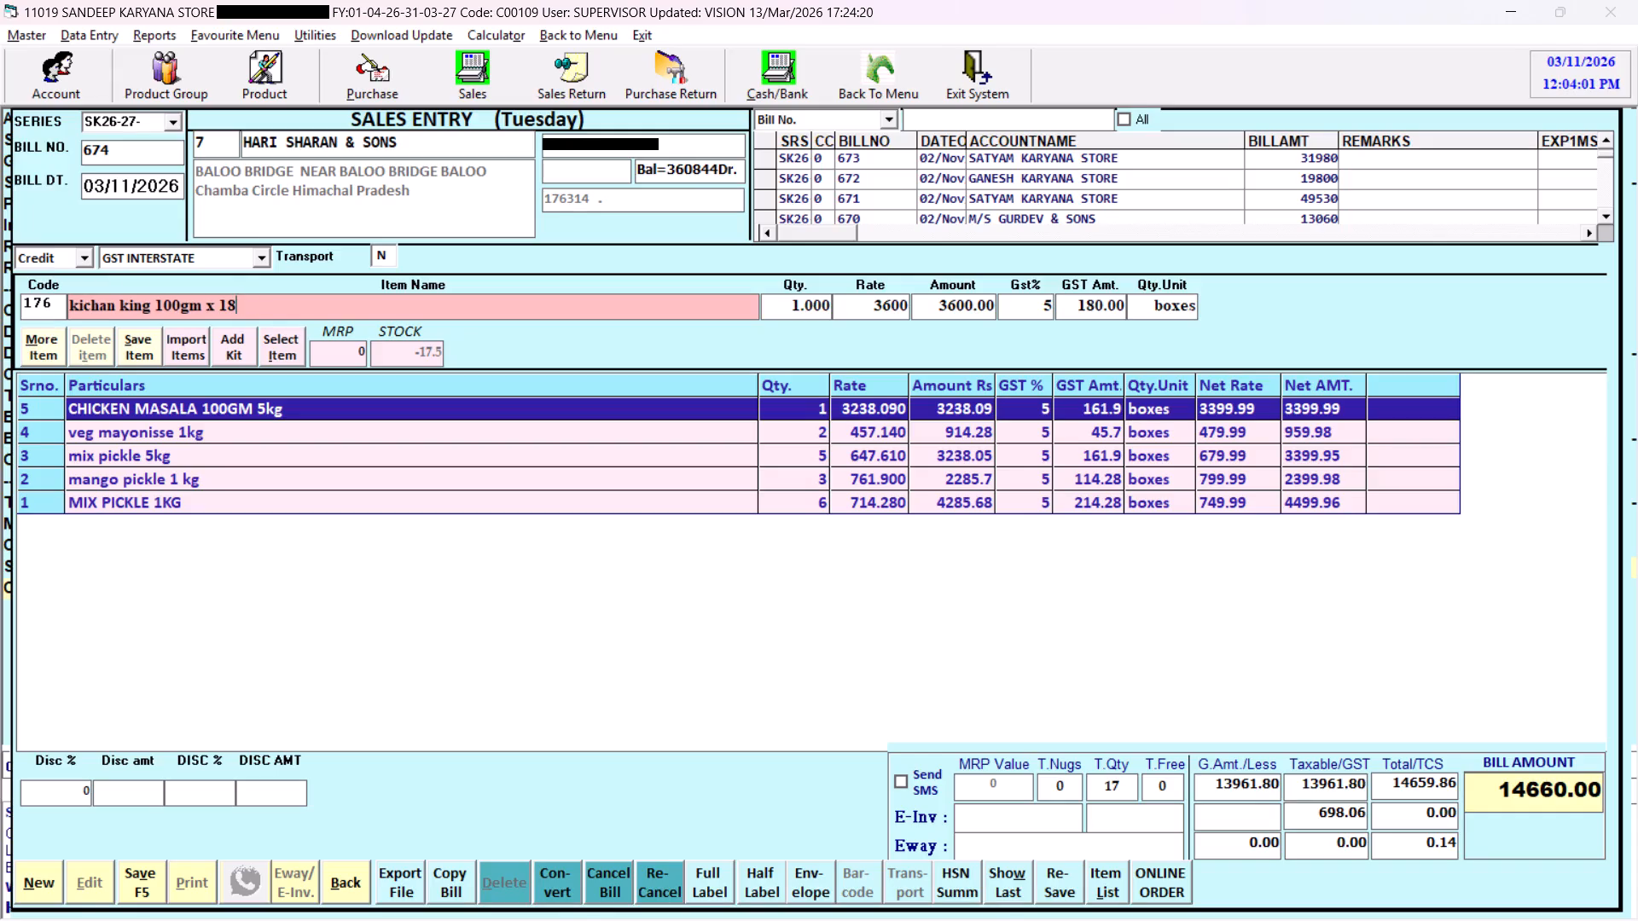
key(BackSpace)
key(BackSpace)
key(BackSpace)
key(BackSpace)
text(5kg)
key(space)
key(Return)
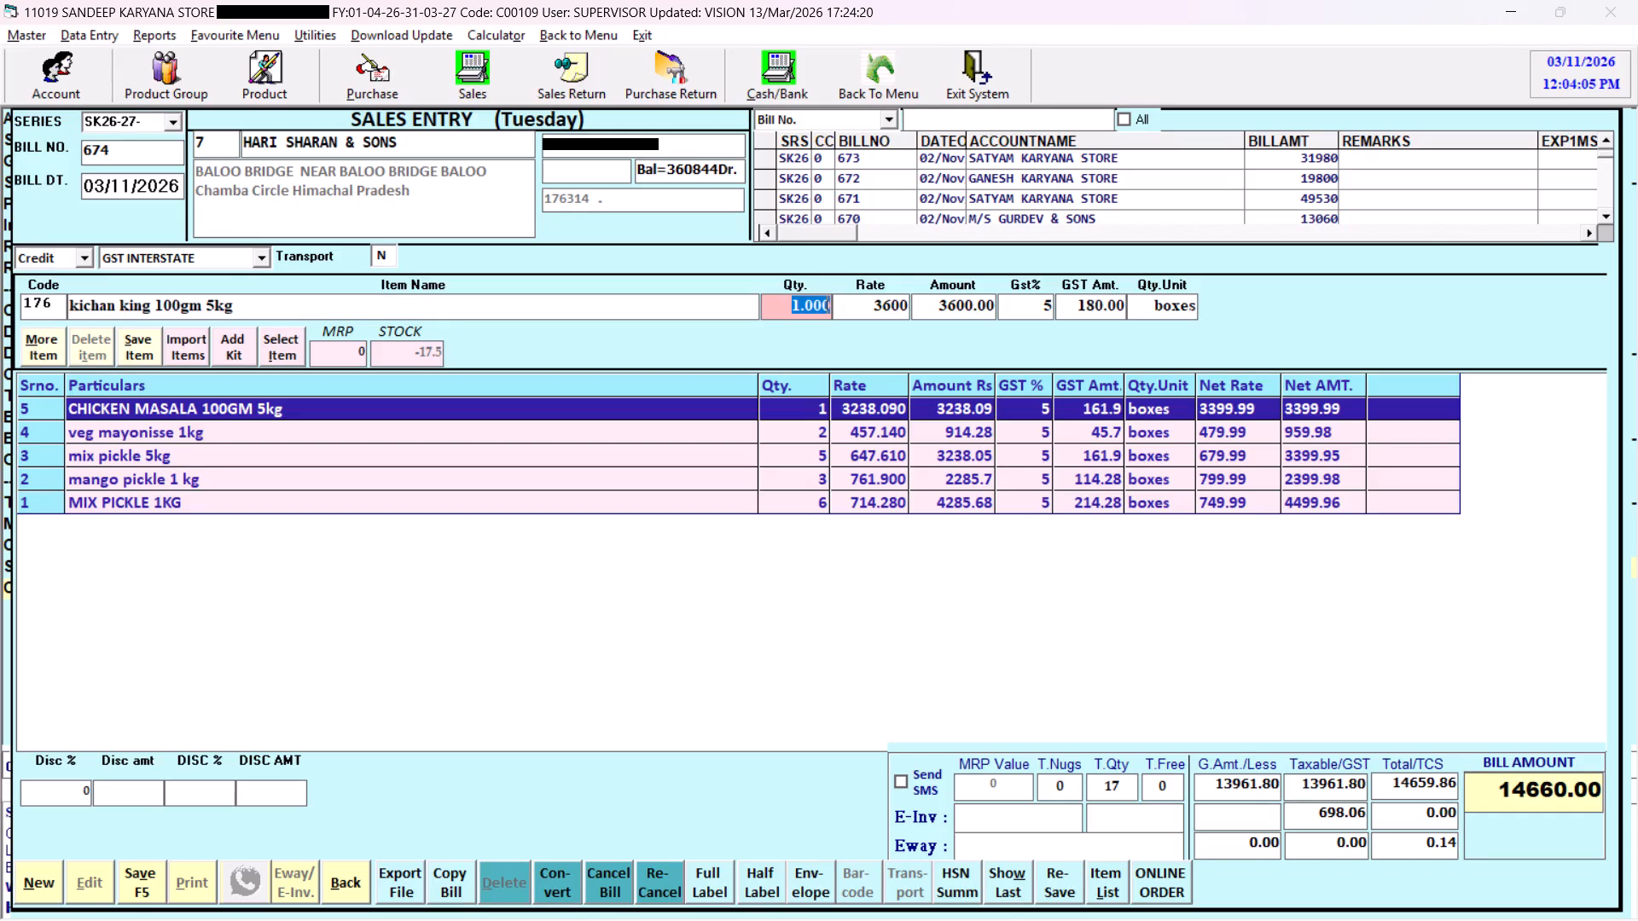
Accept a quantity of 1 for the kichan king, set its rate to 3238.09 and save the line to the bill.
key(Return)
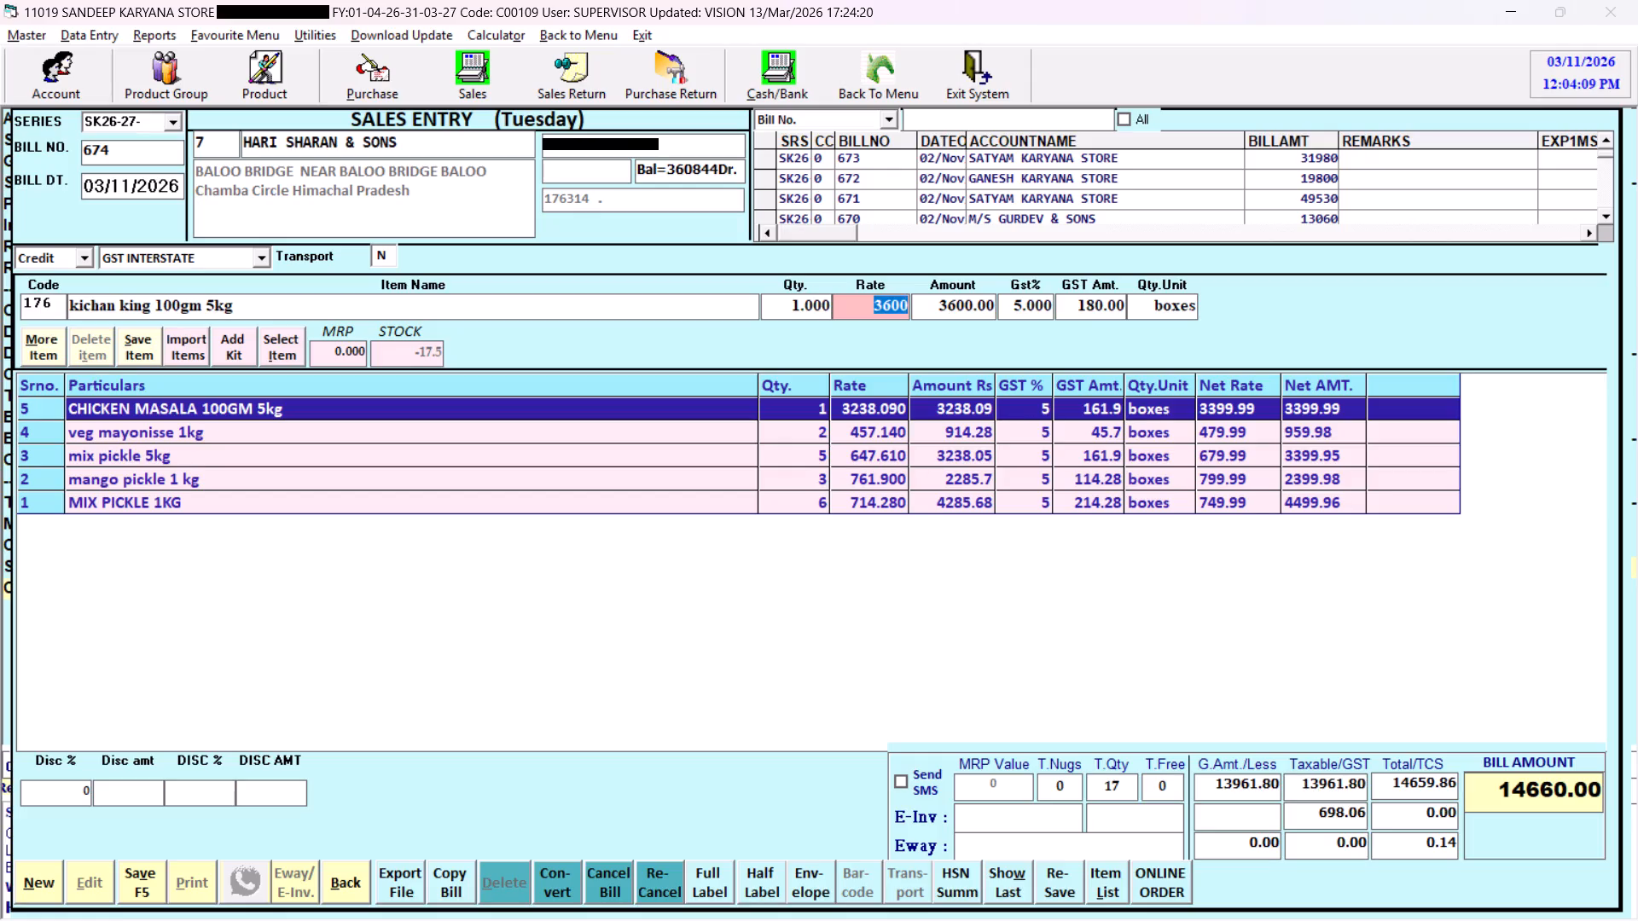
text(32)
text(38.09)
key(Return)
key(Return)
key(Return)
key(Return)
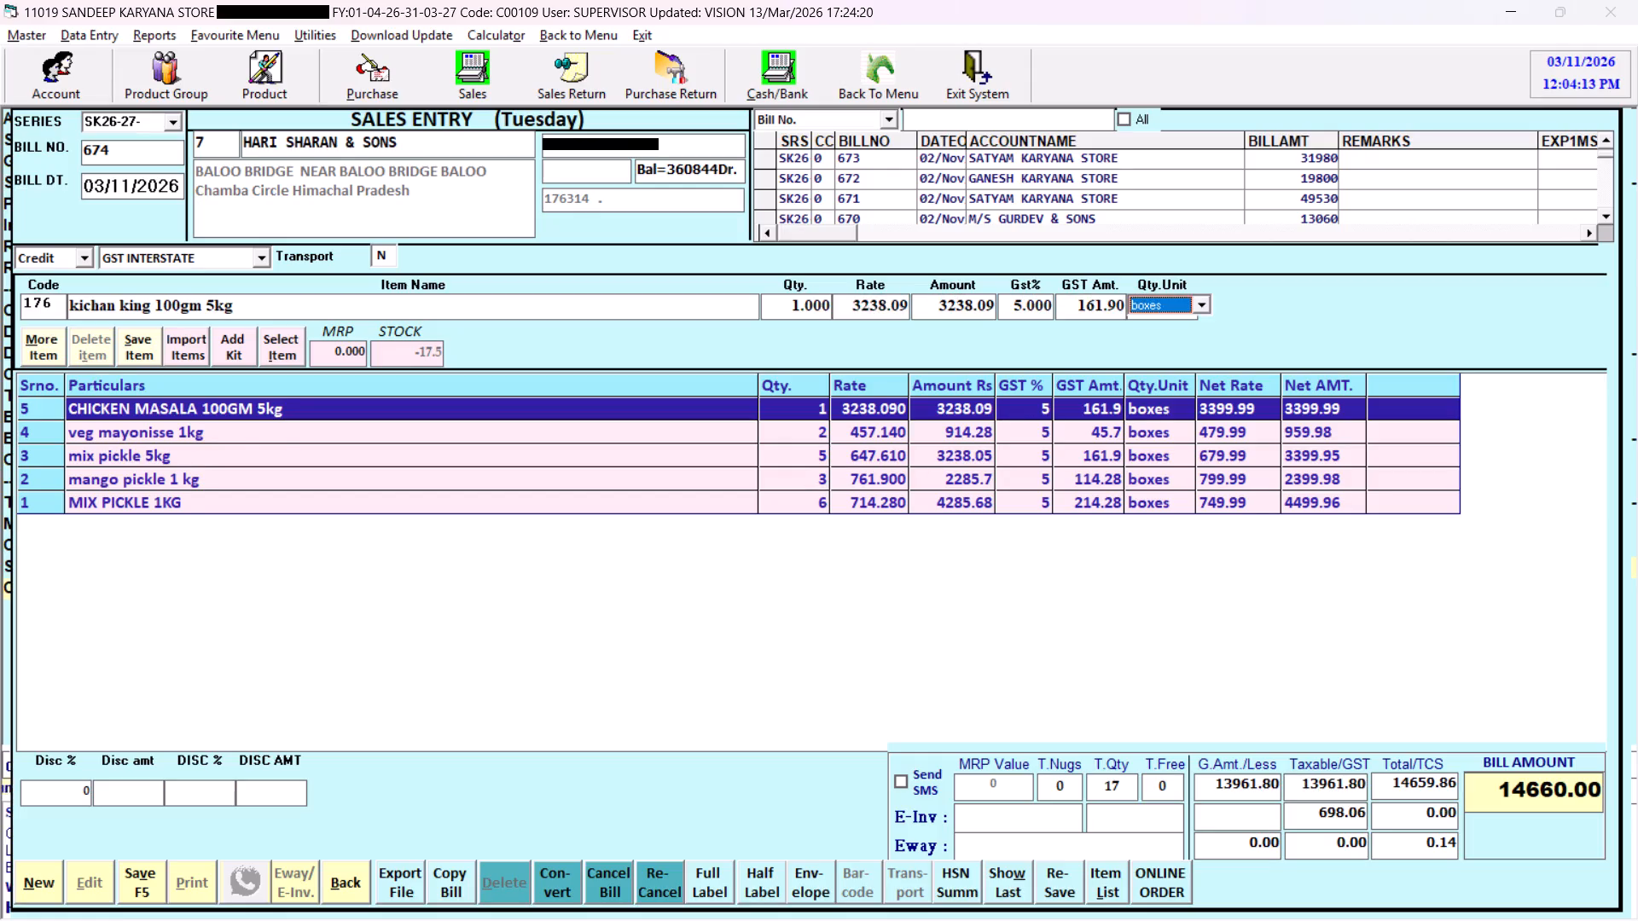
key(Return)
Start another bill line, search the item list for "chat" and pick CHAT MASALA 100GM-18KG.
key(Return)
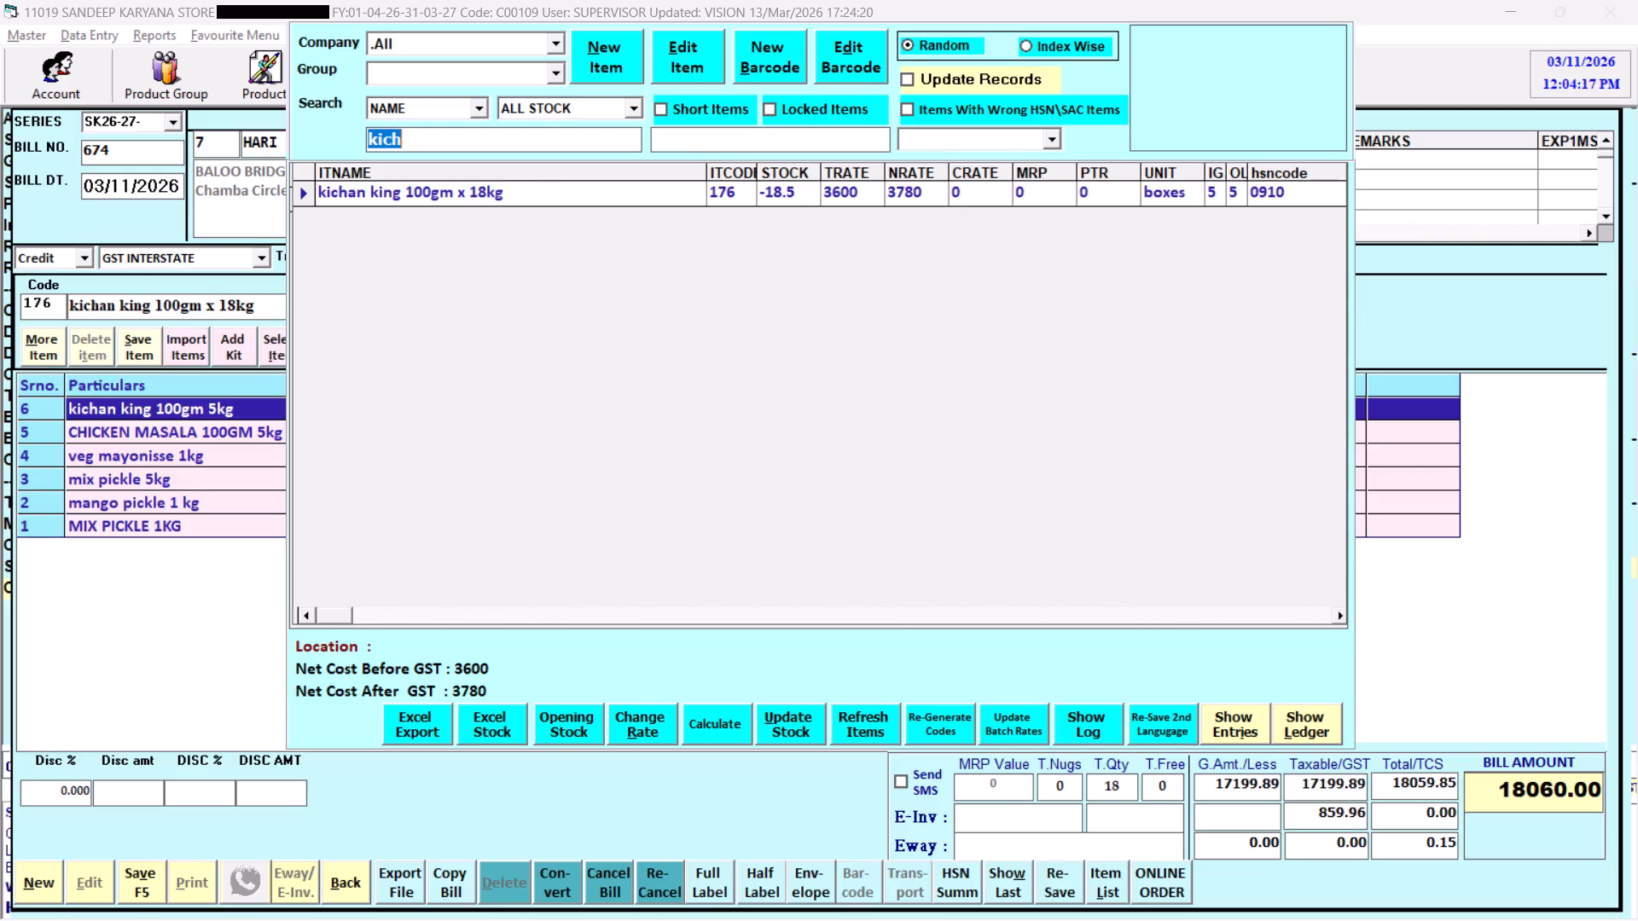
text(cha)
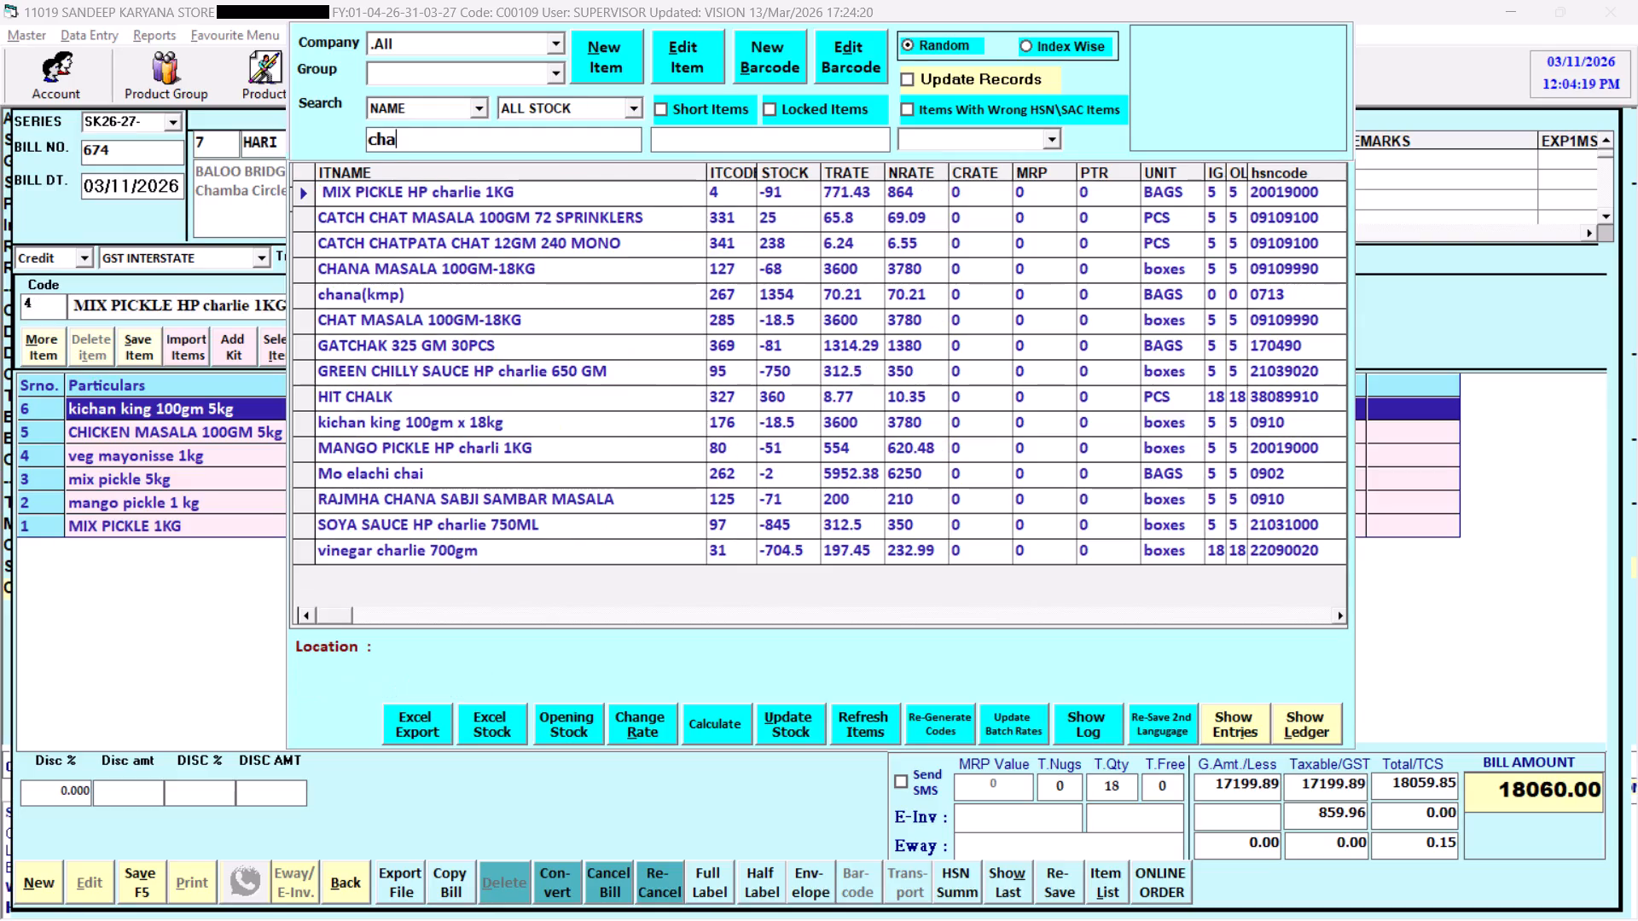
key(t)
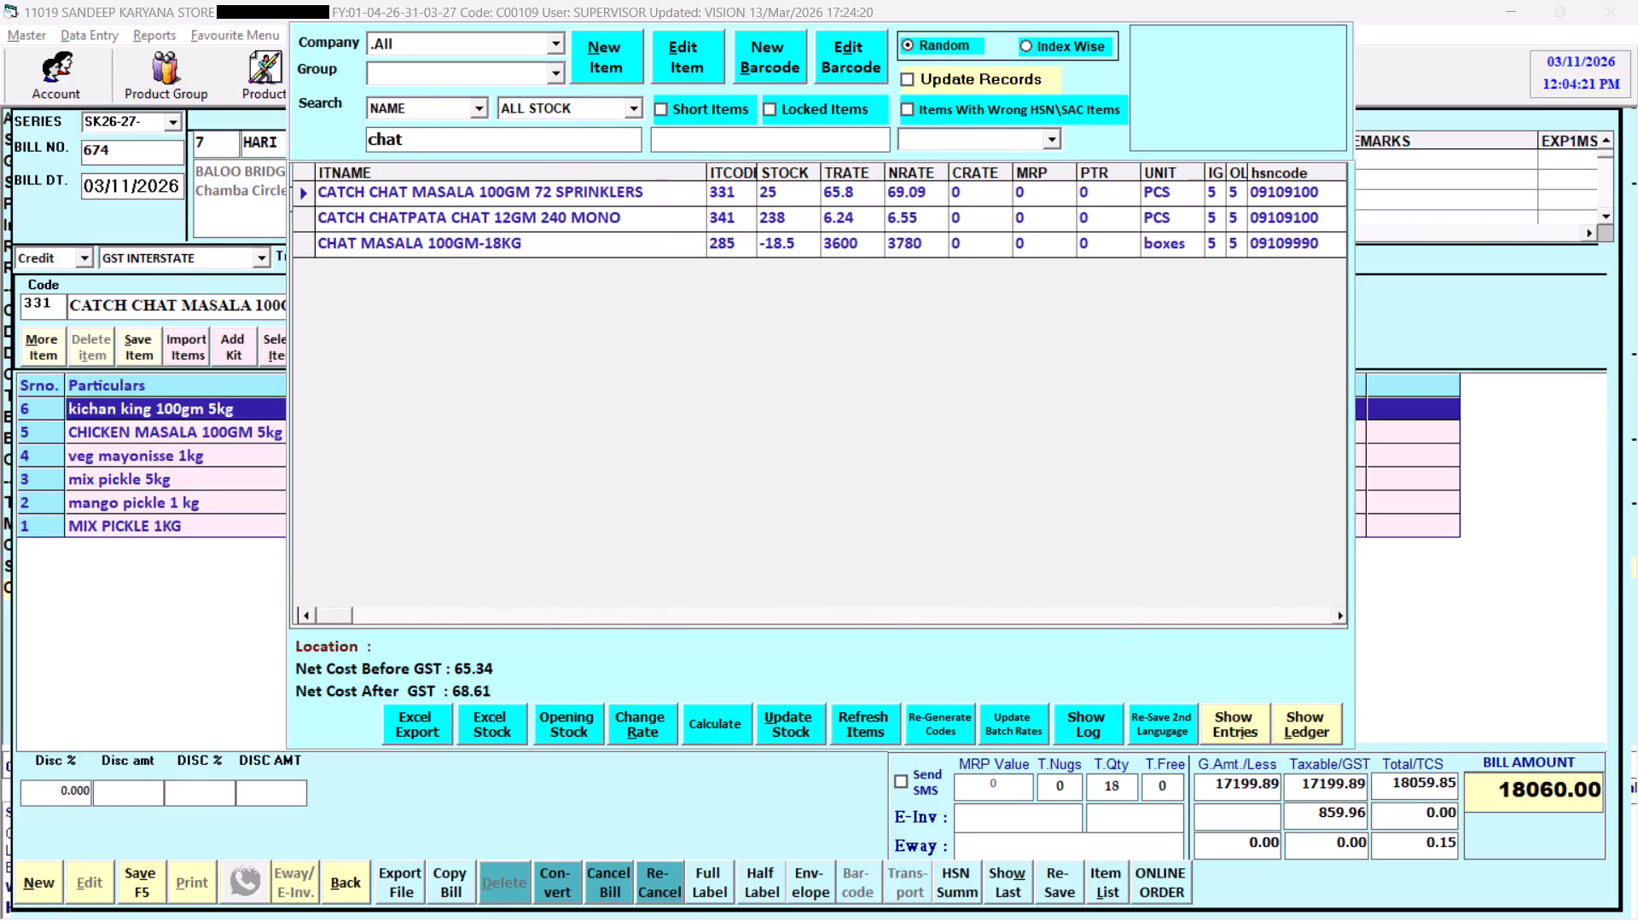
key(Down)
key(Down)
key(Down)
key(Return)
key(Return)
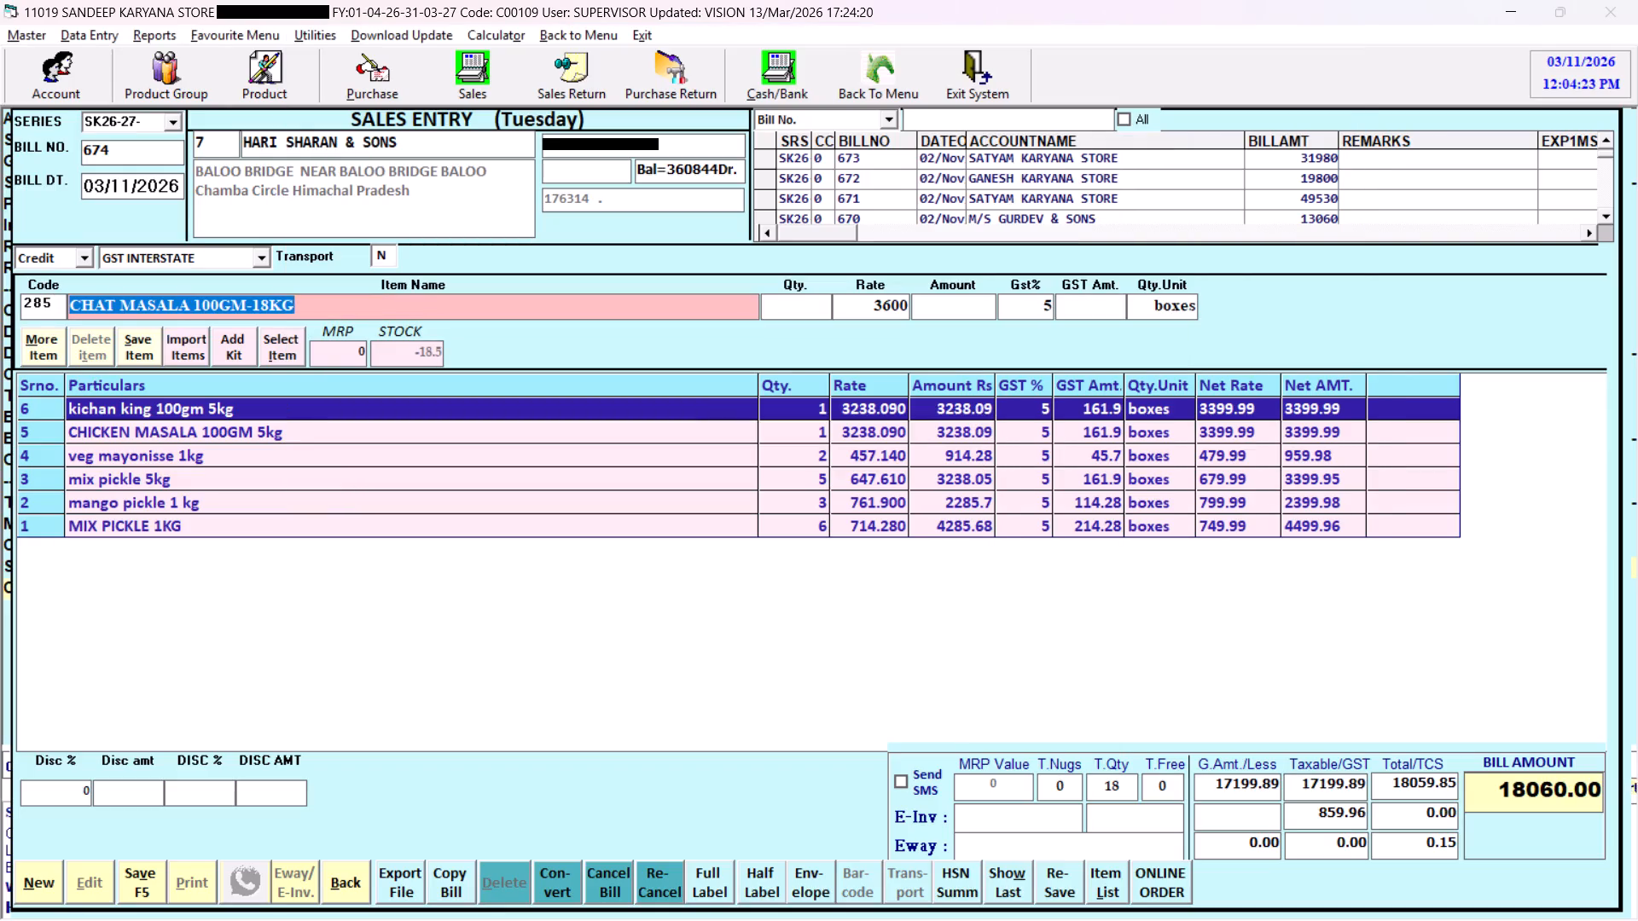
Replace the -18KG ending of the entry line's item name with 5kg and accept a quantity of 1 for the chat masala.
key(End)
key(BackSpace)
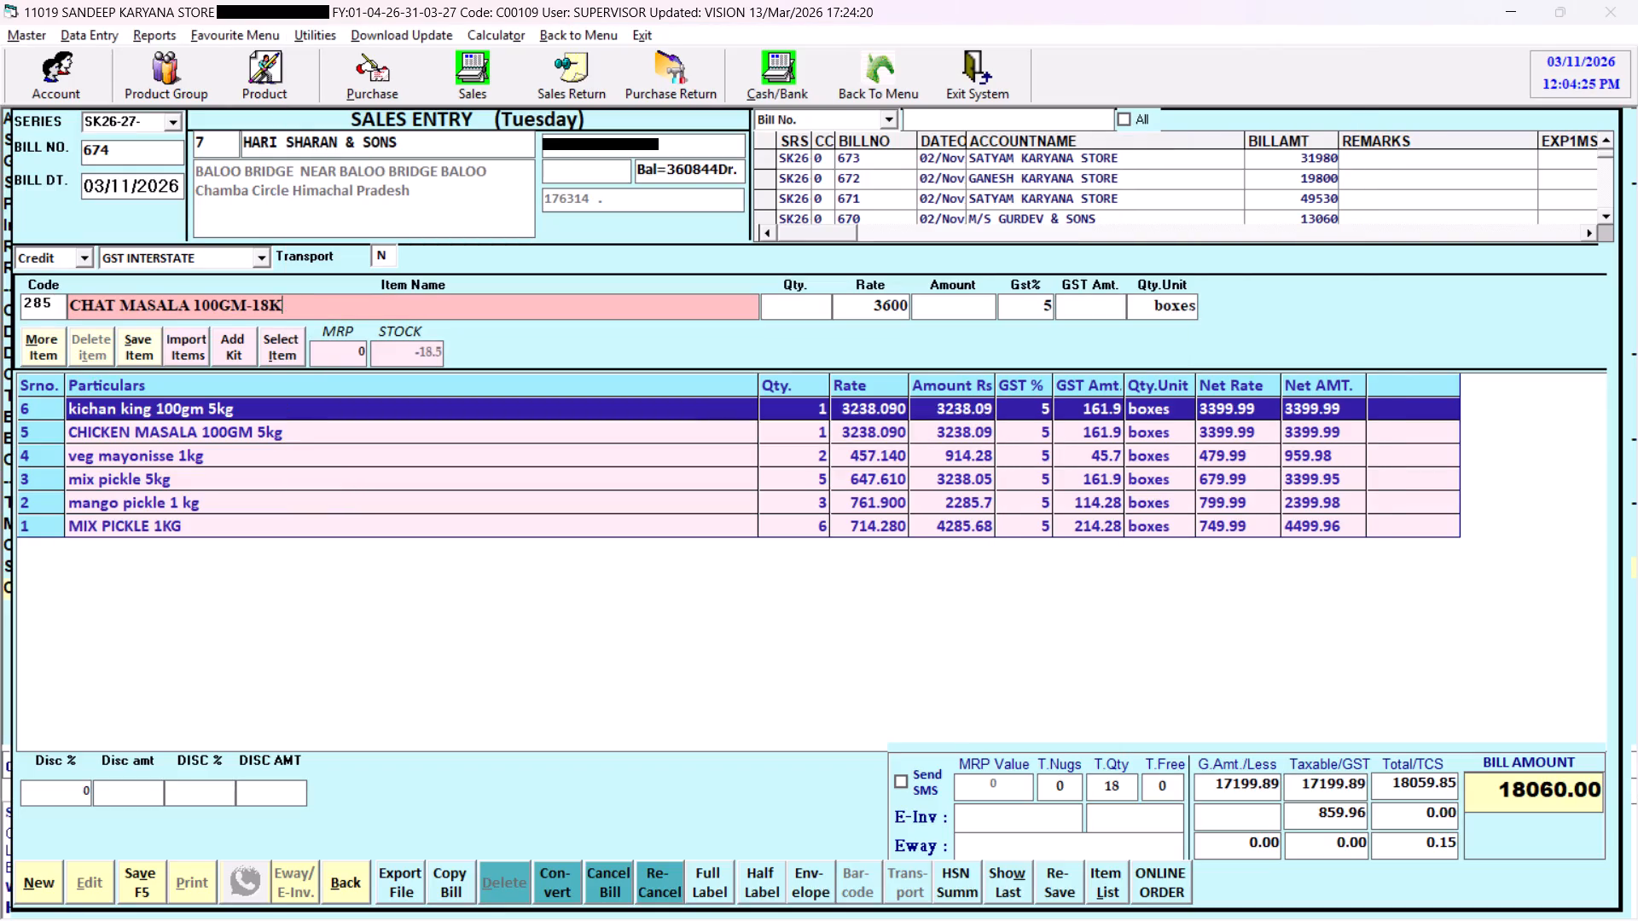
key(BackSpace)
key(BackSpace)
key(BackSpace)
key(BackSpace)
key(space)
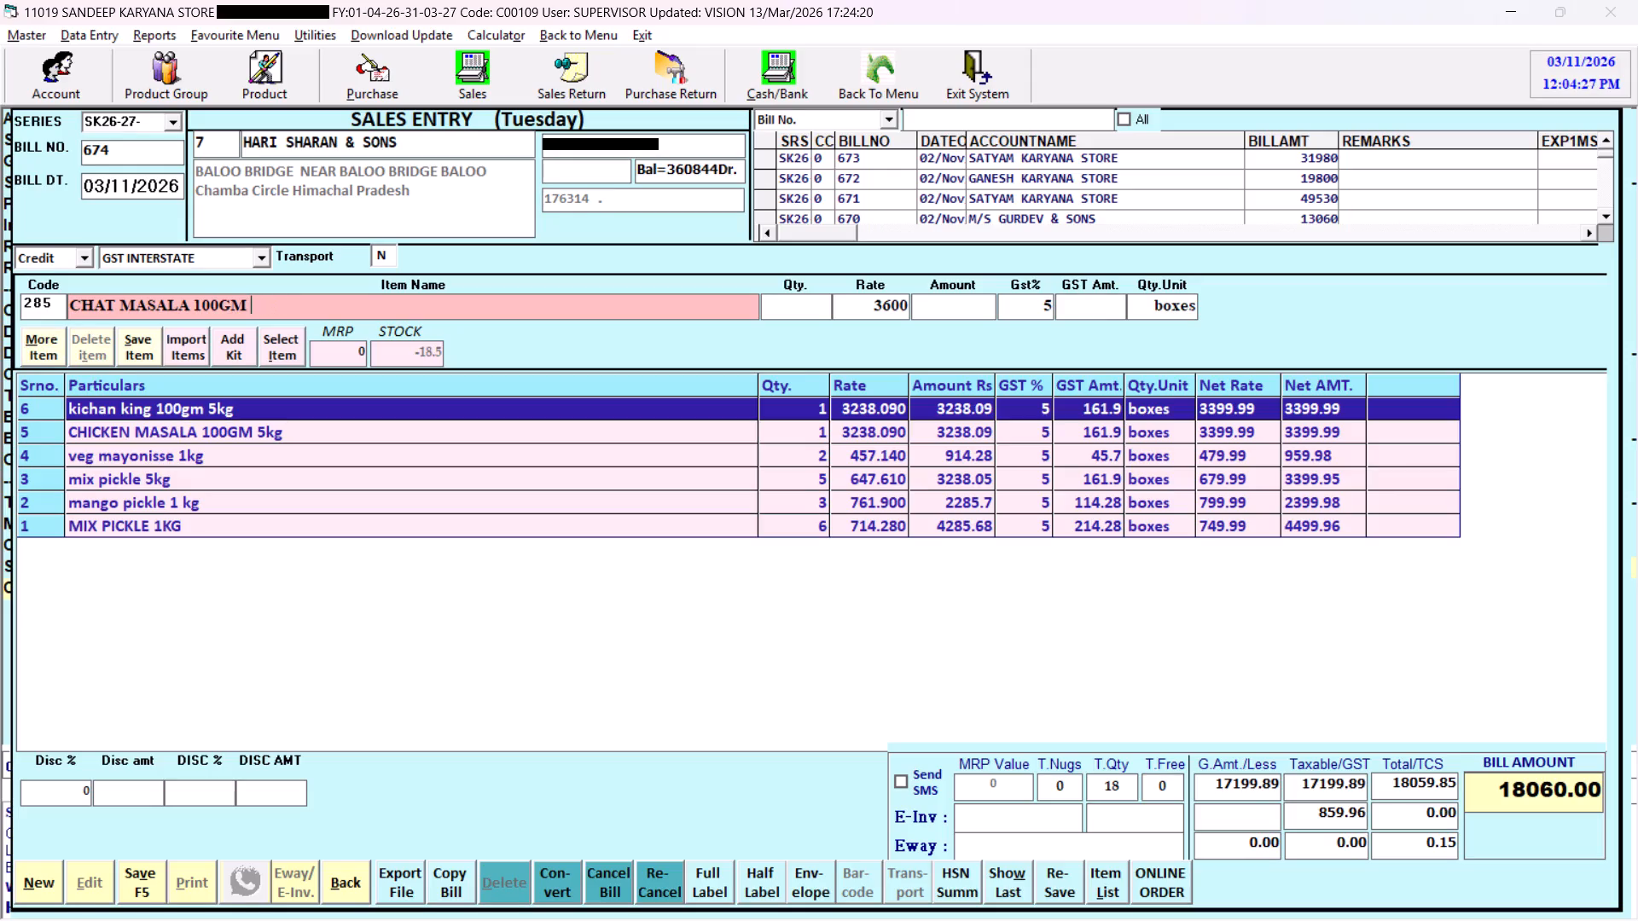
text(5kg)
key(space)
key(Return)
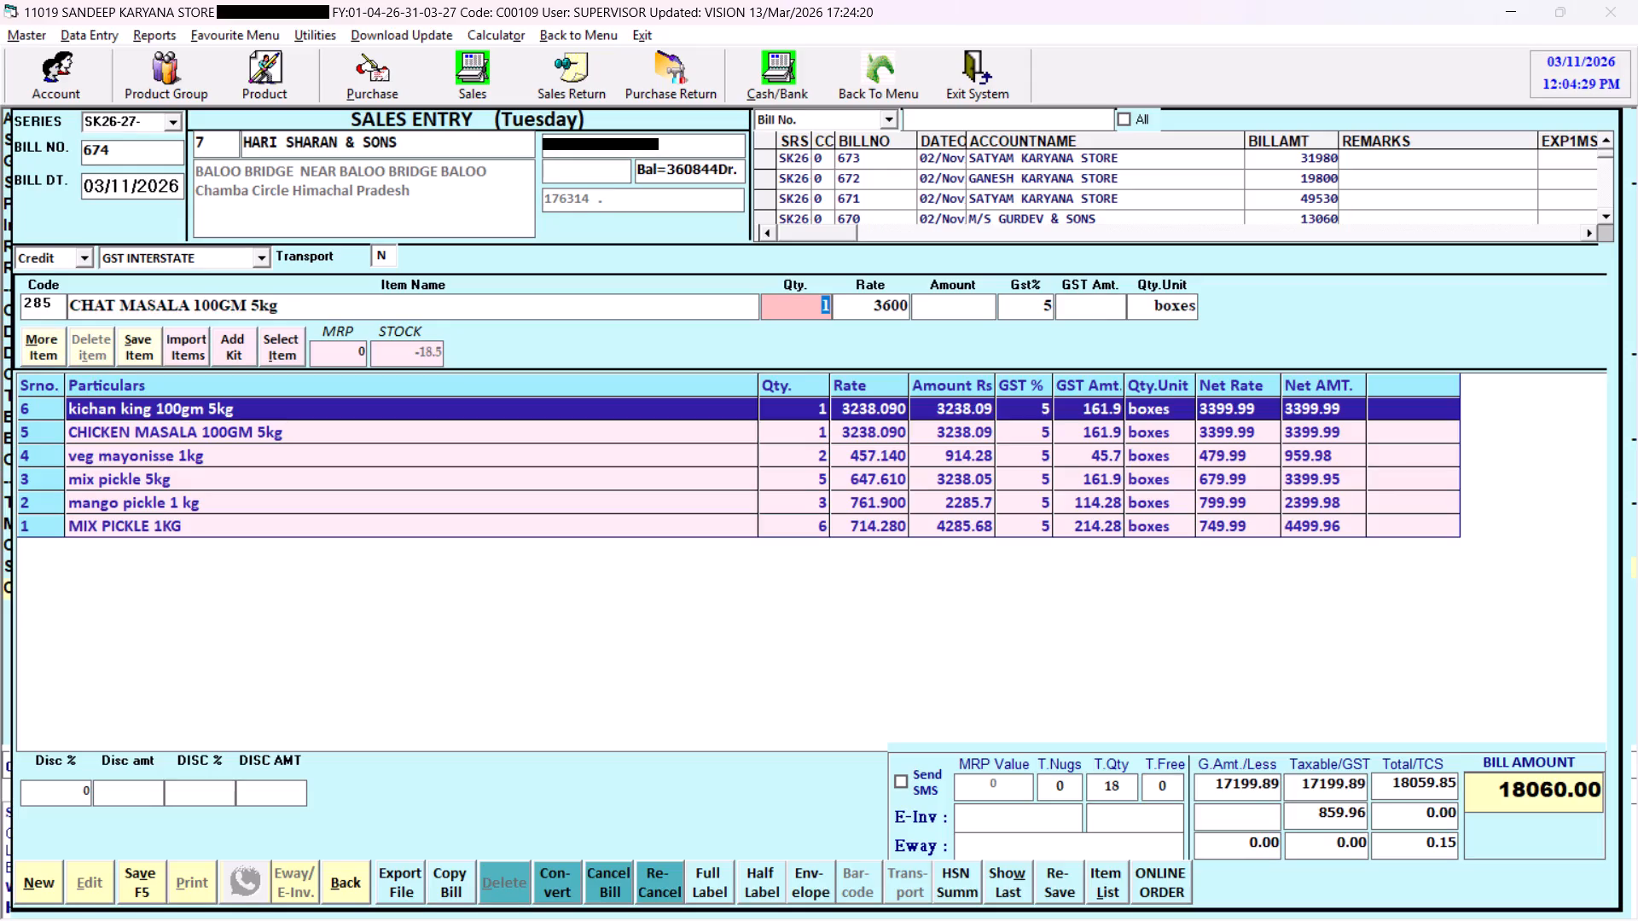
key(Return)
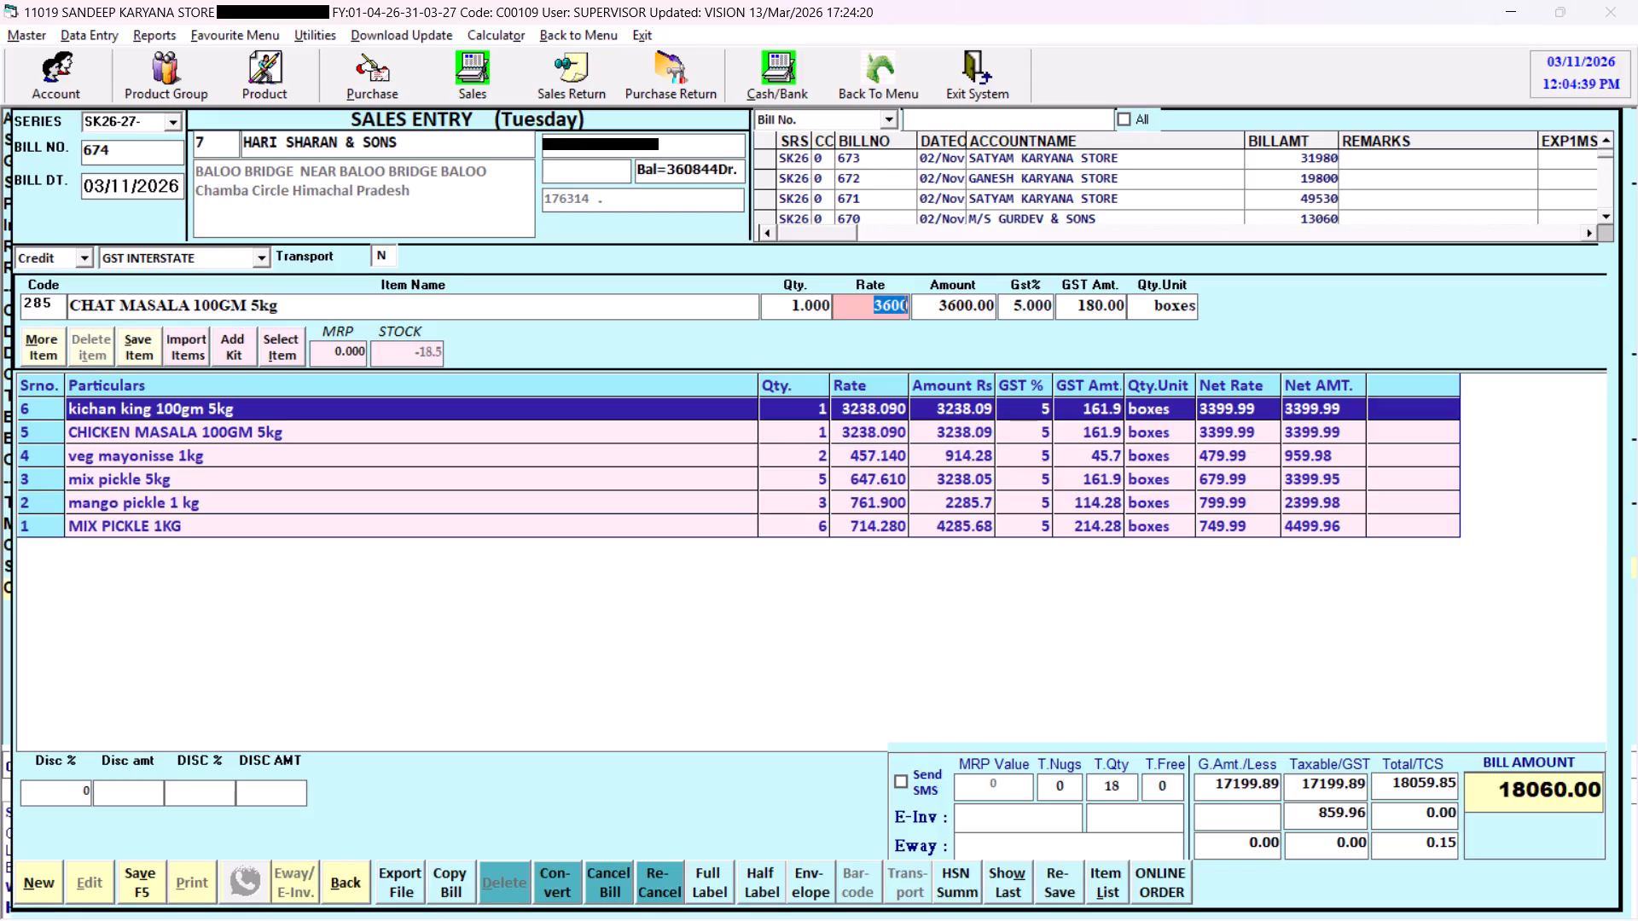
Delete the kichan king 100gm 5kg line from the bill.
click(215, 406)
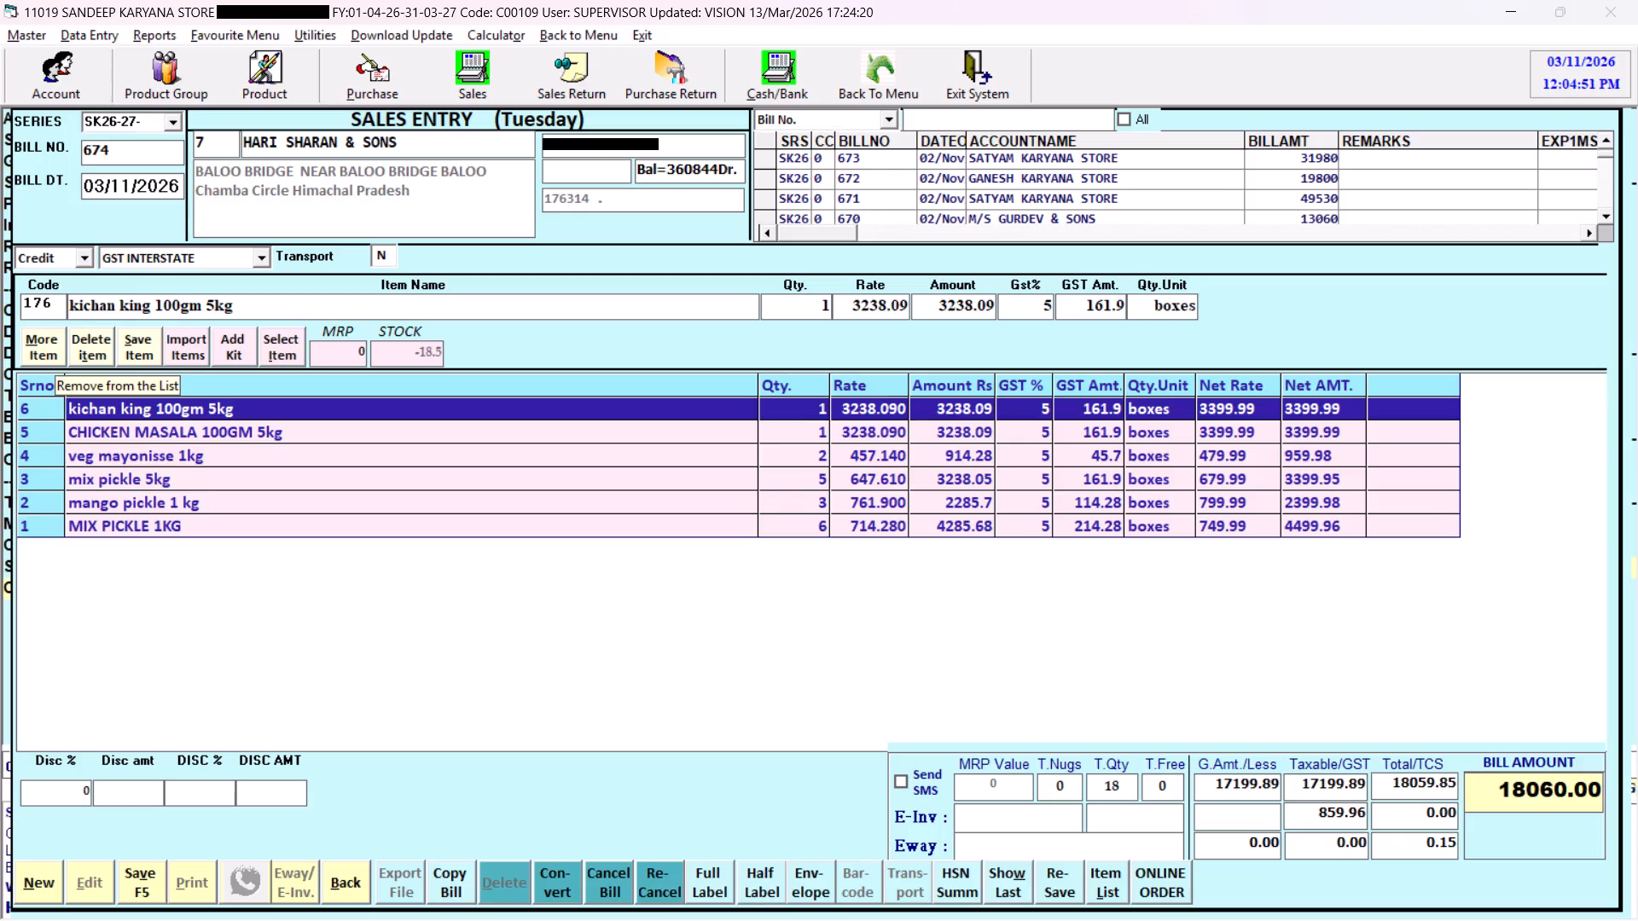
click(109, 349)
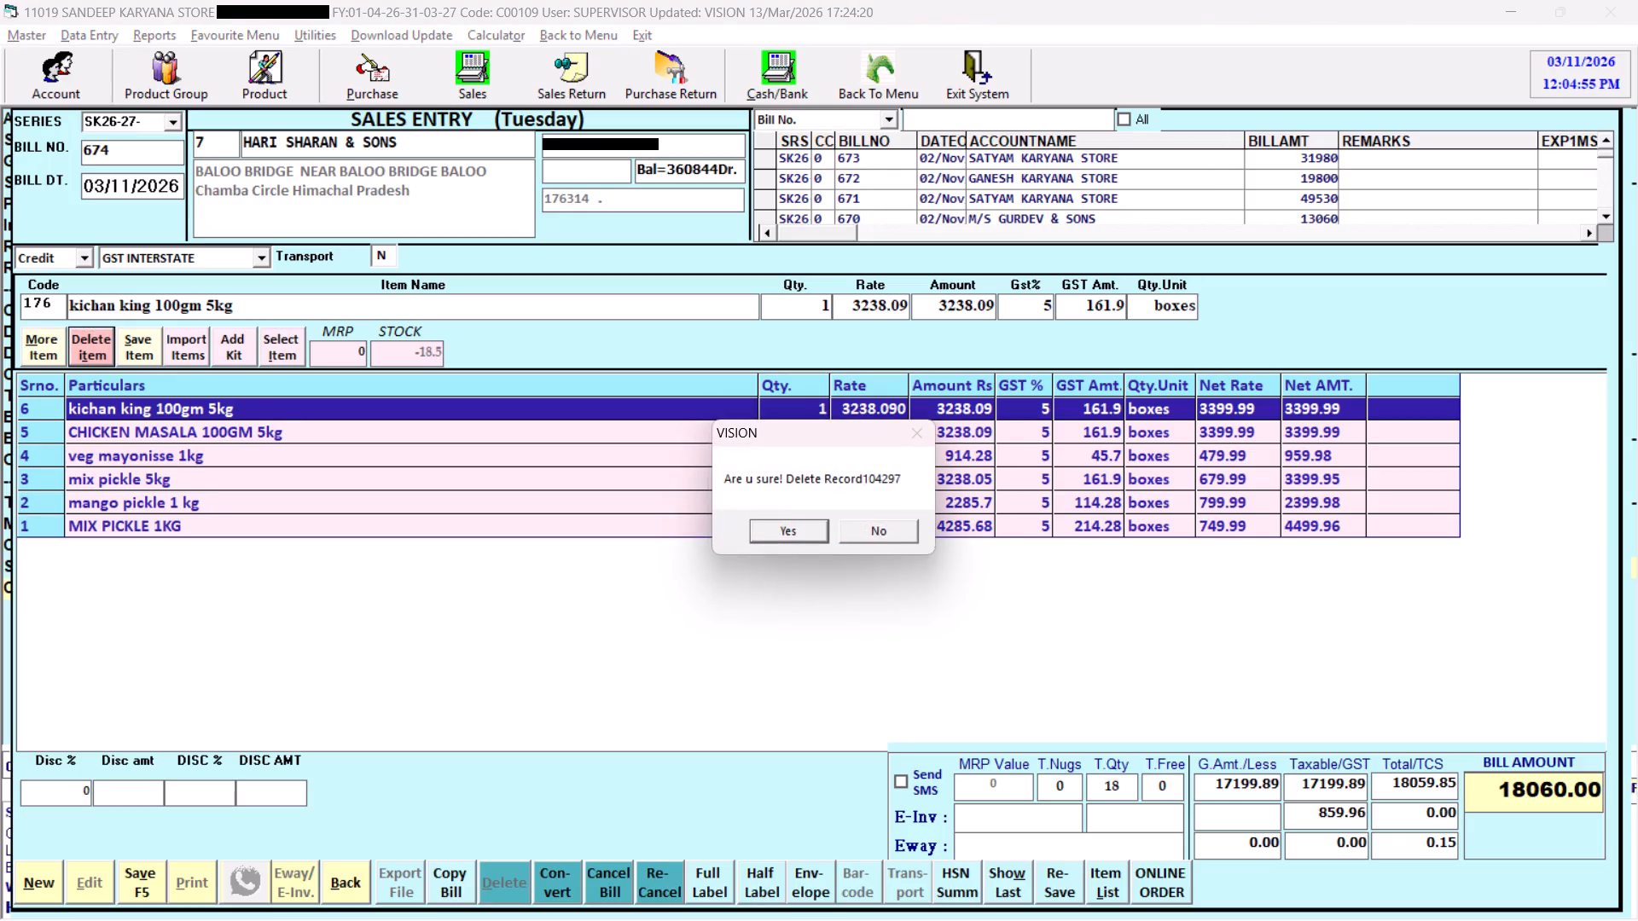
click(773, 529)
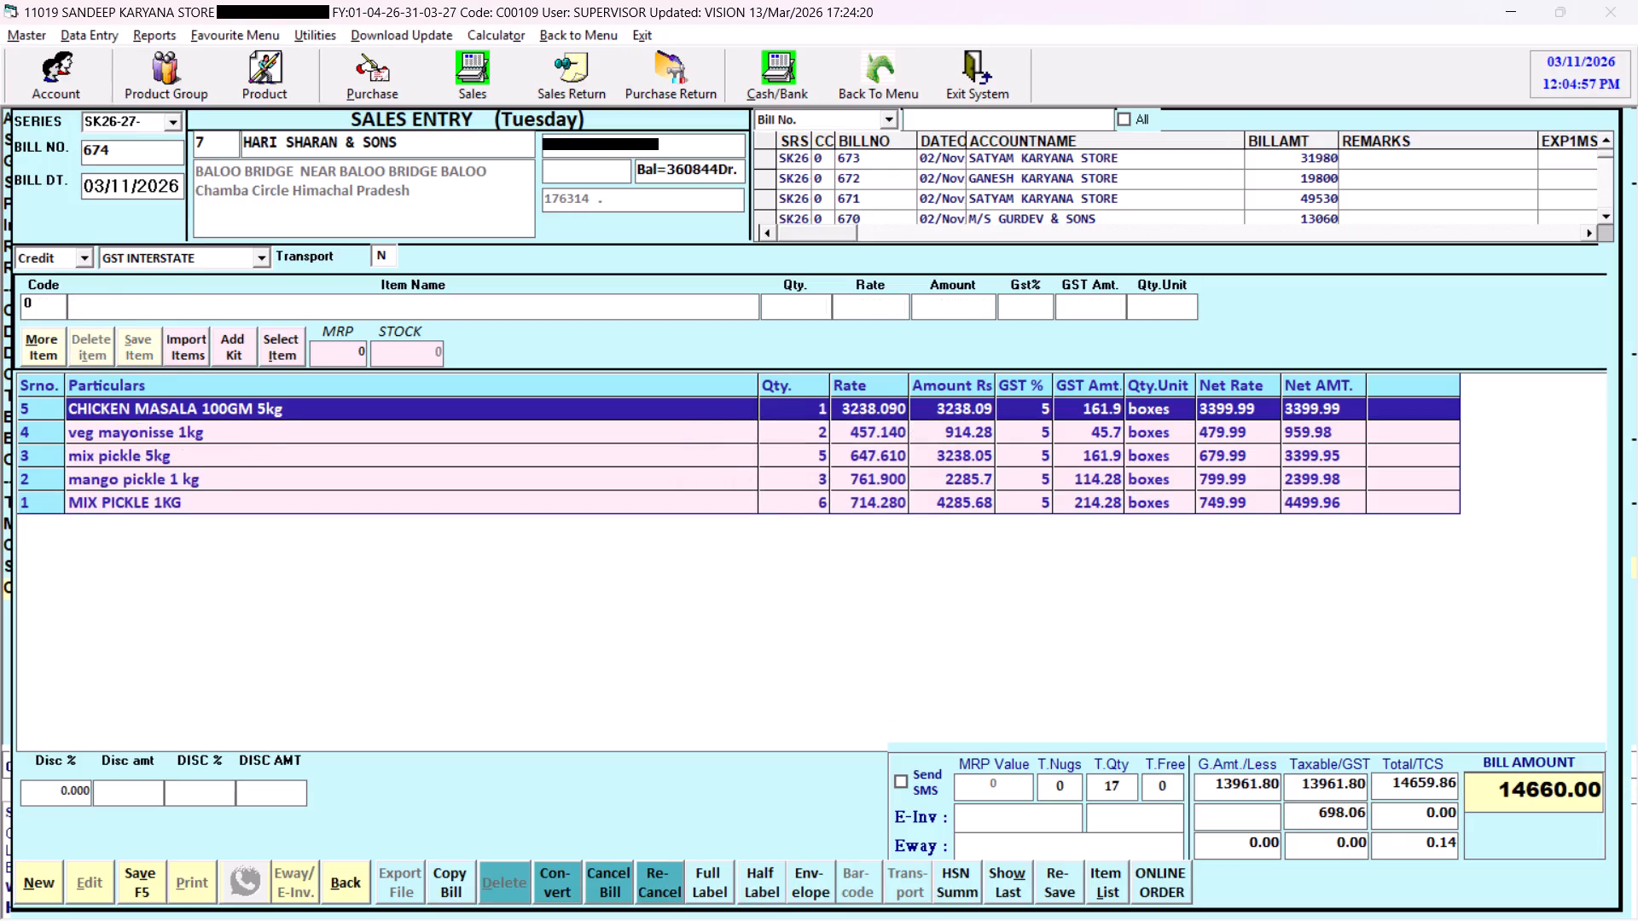
Start another bill line and pick CHAT MASALA 100GM-18KG from the item list.
click(55, 353)
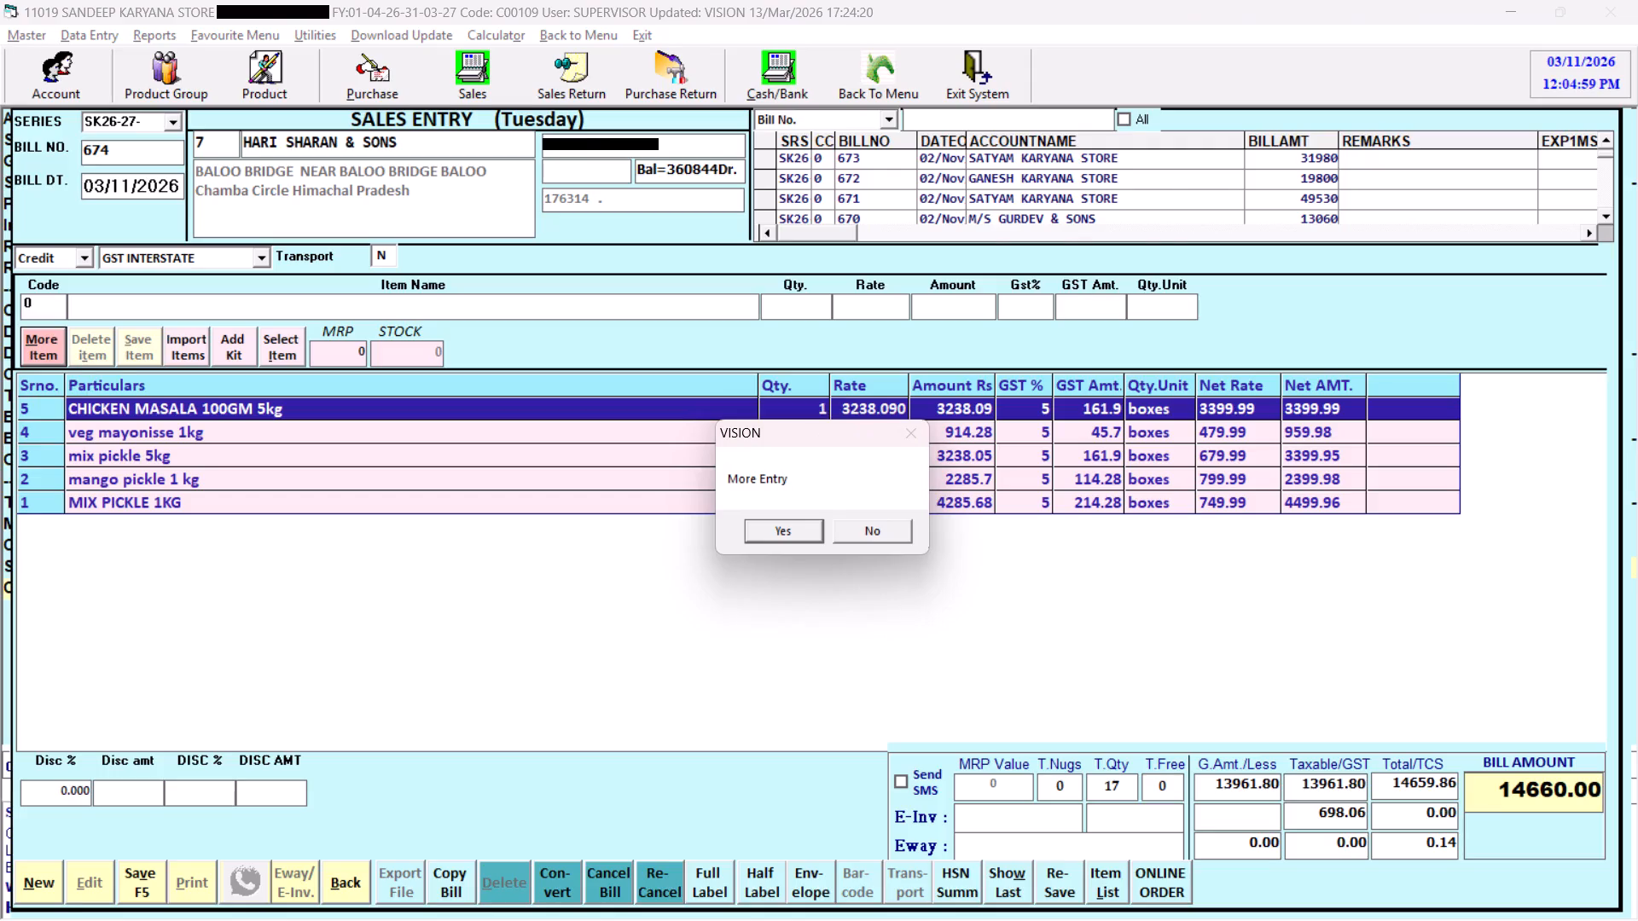
click(781, 526)
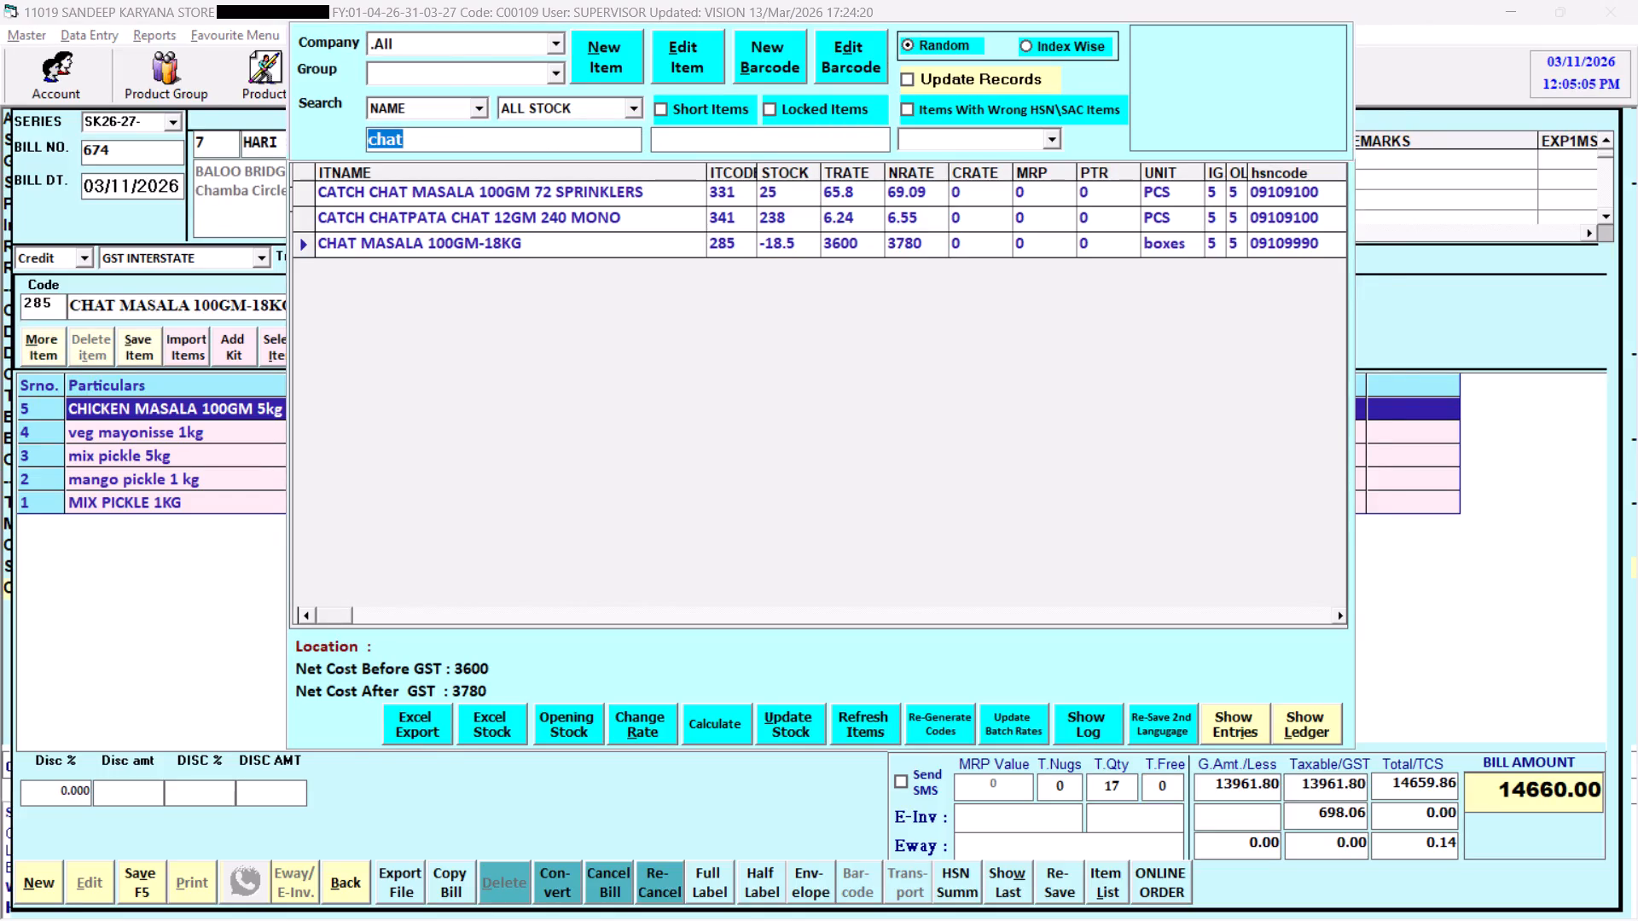
key(Return)
key(Return)
Replace the -18KG ending of the entry line's item name with 5kg, making it CHAT MASALA 100GM 5kg.
key(End)
key(BackSpace)
key(BackSpace)
key(BackSpace)
key(BackSpace)
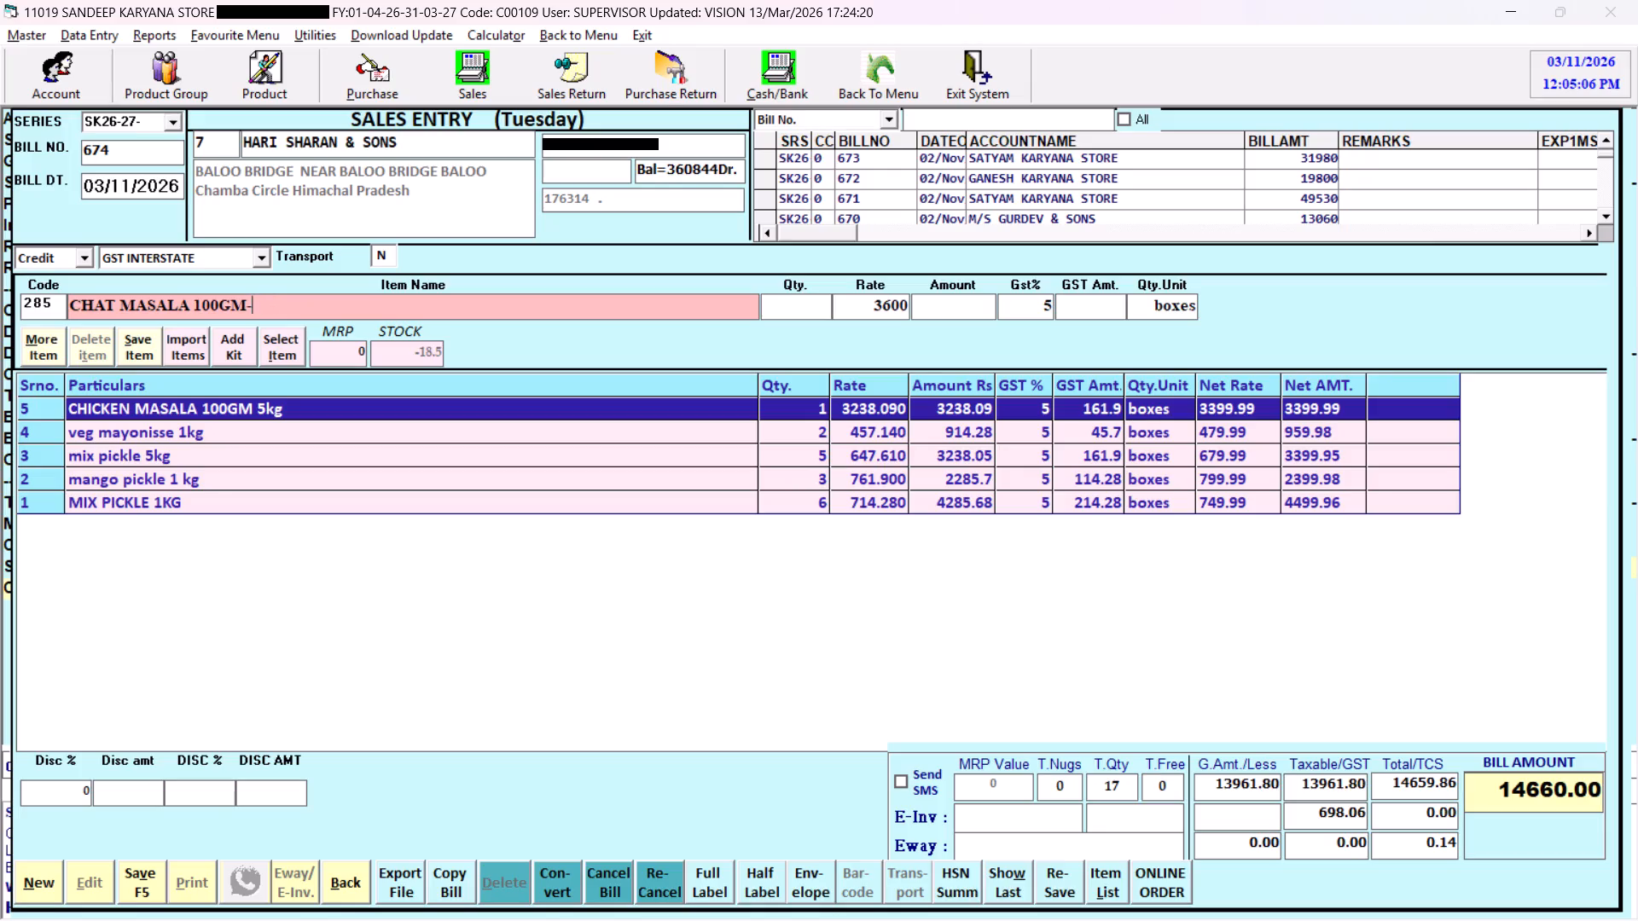
key(BackSpace)
key(space)
text(kg)
key(space)
key(Return)
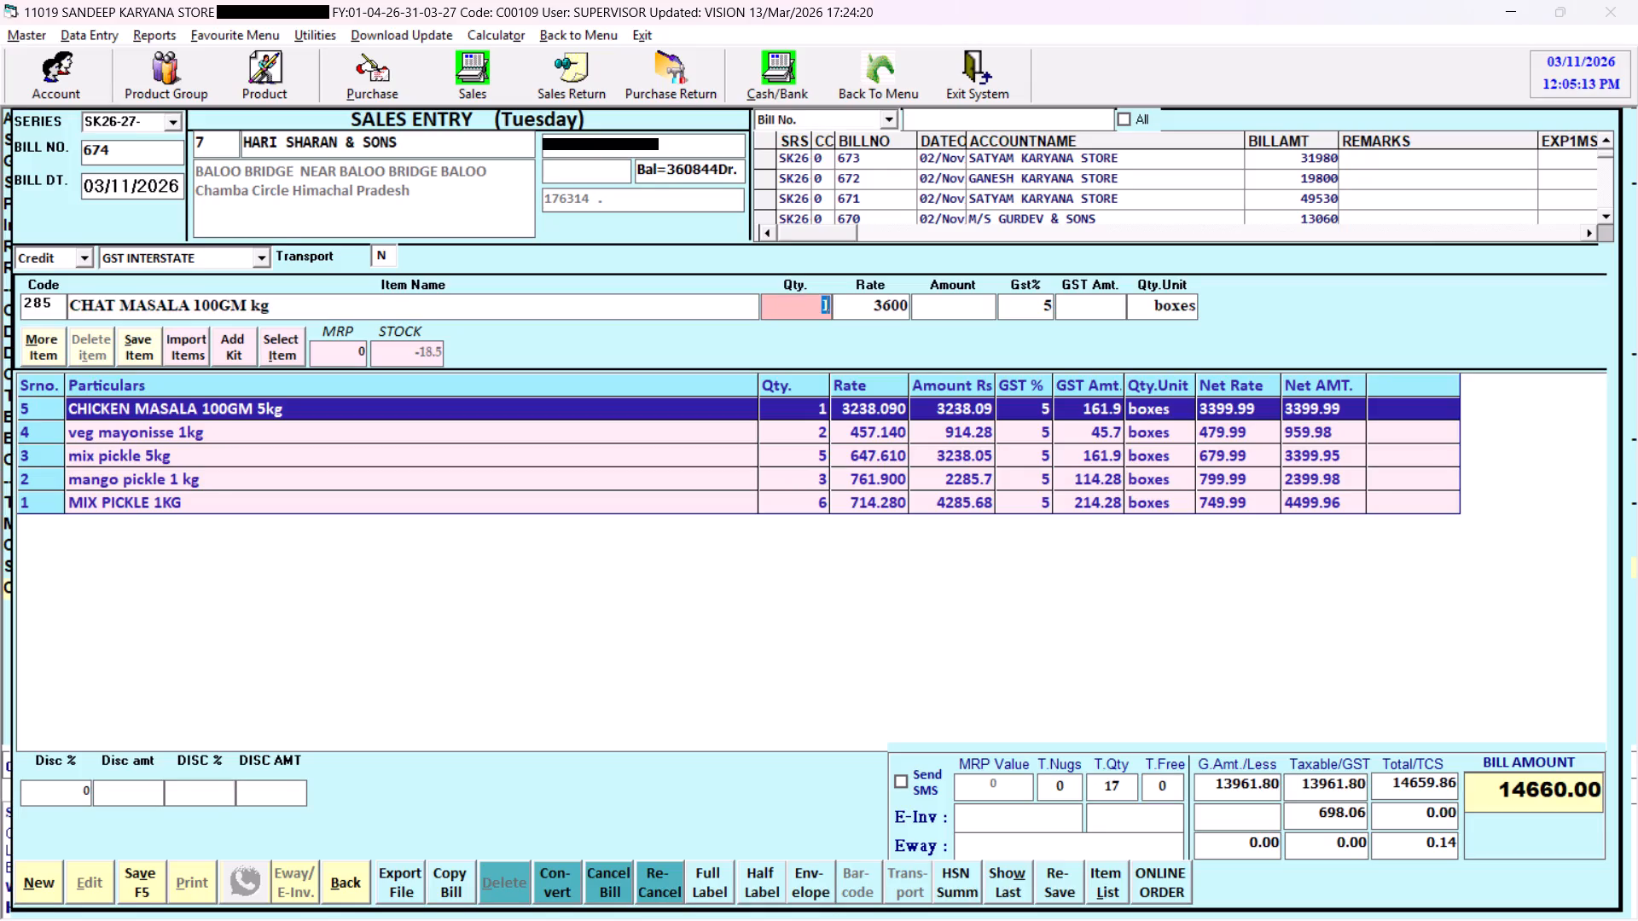
click(251, 293)
click(251, 293)
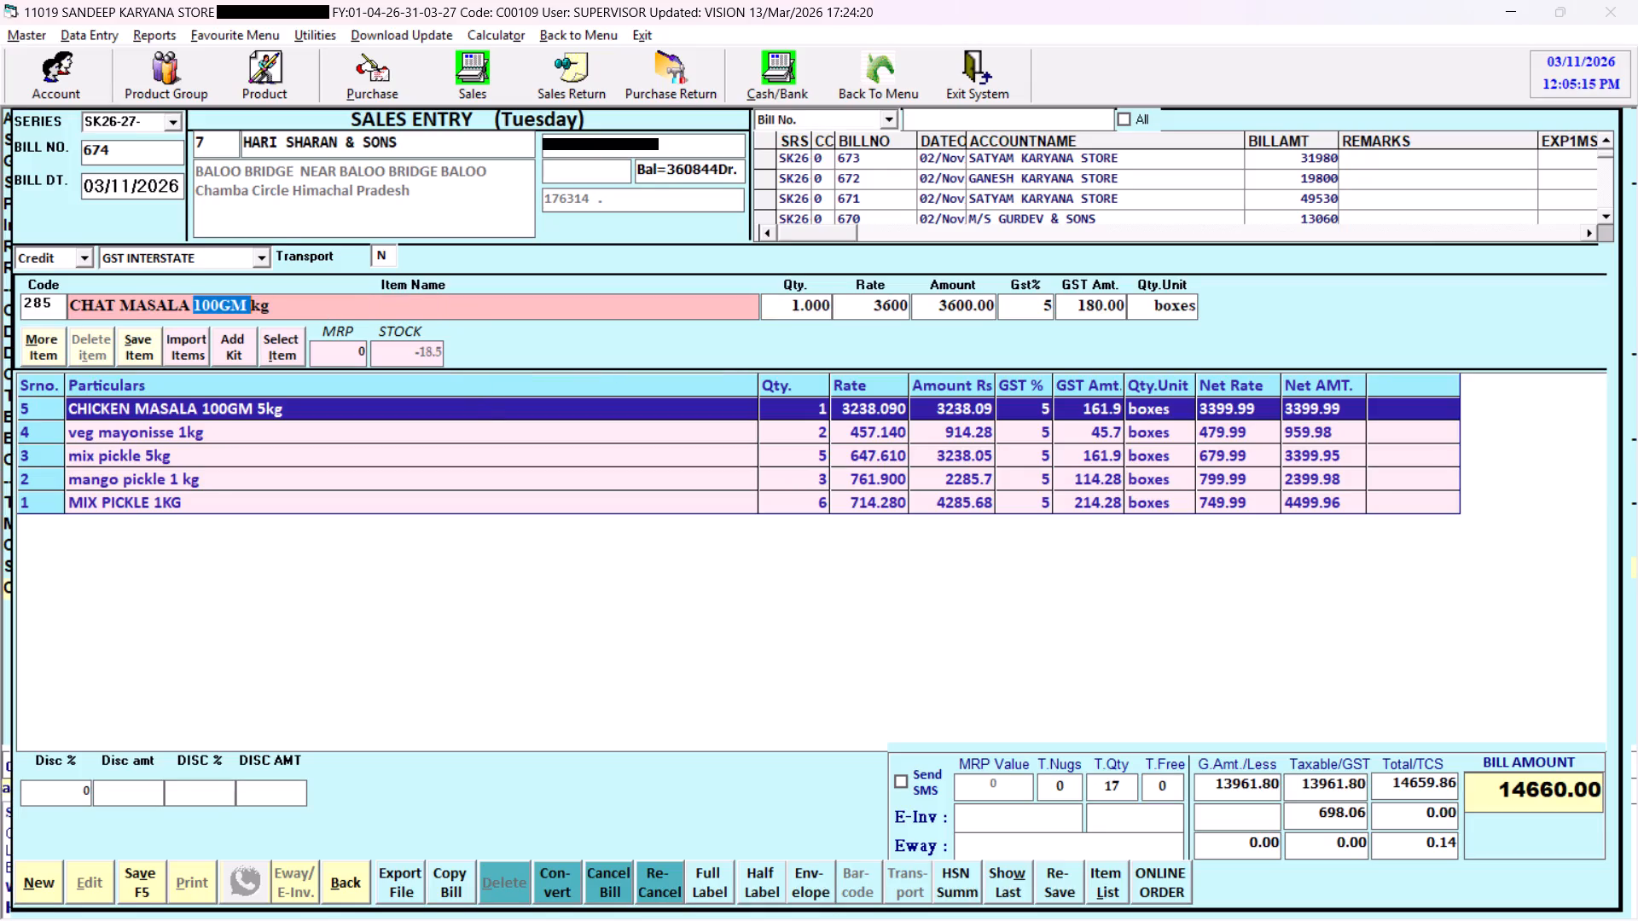
click(251, 293)
key(5)
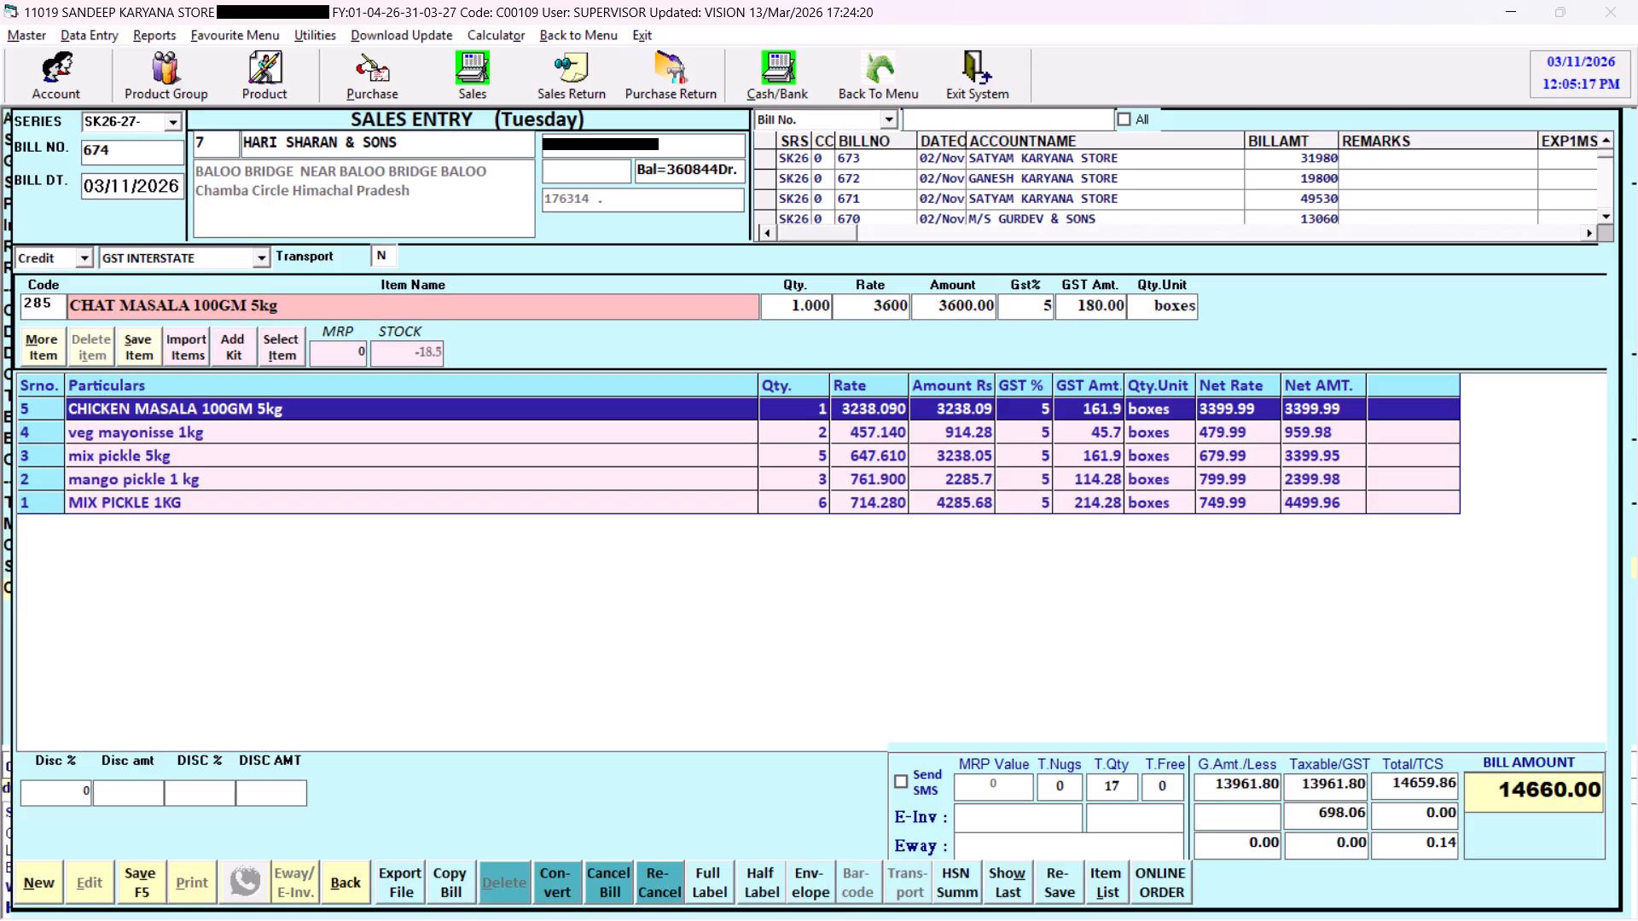
Accept a quantity of 1 for the chat masala, set its rate to 1428.57, save the line and decline more entries.
key(Return)
key(Return)
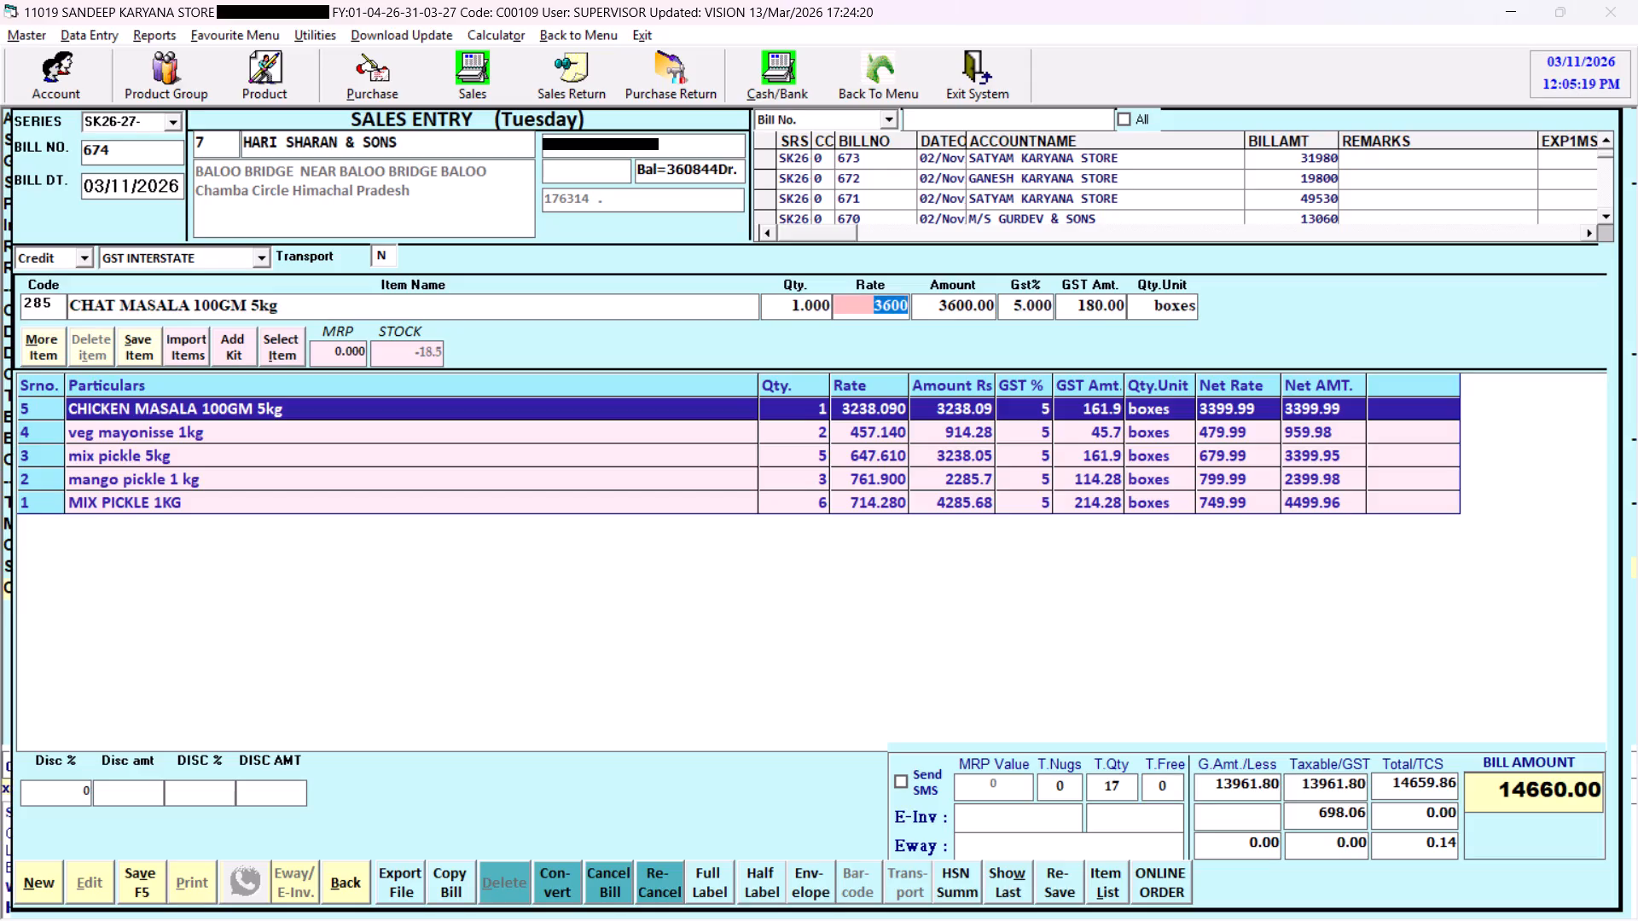
text(1428.57)
key(Return)
key(Return)
key(Return)
key(Return)
key(Return)
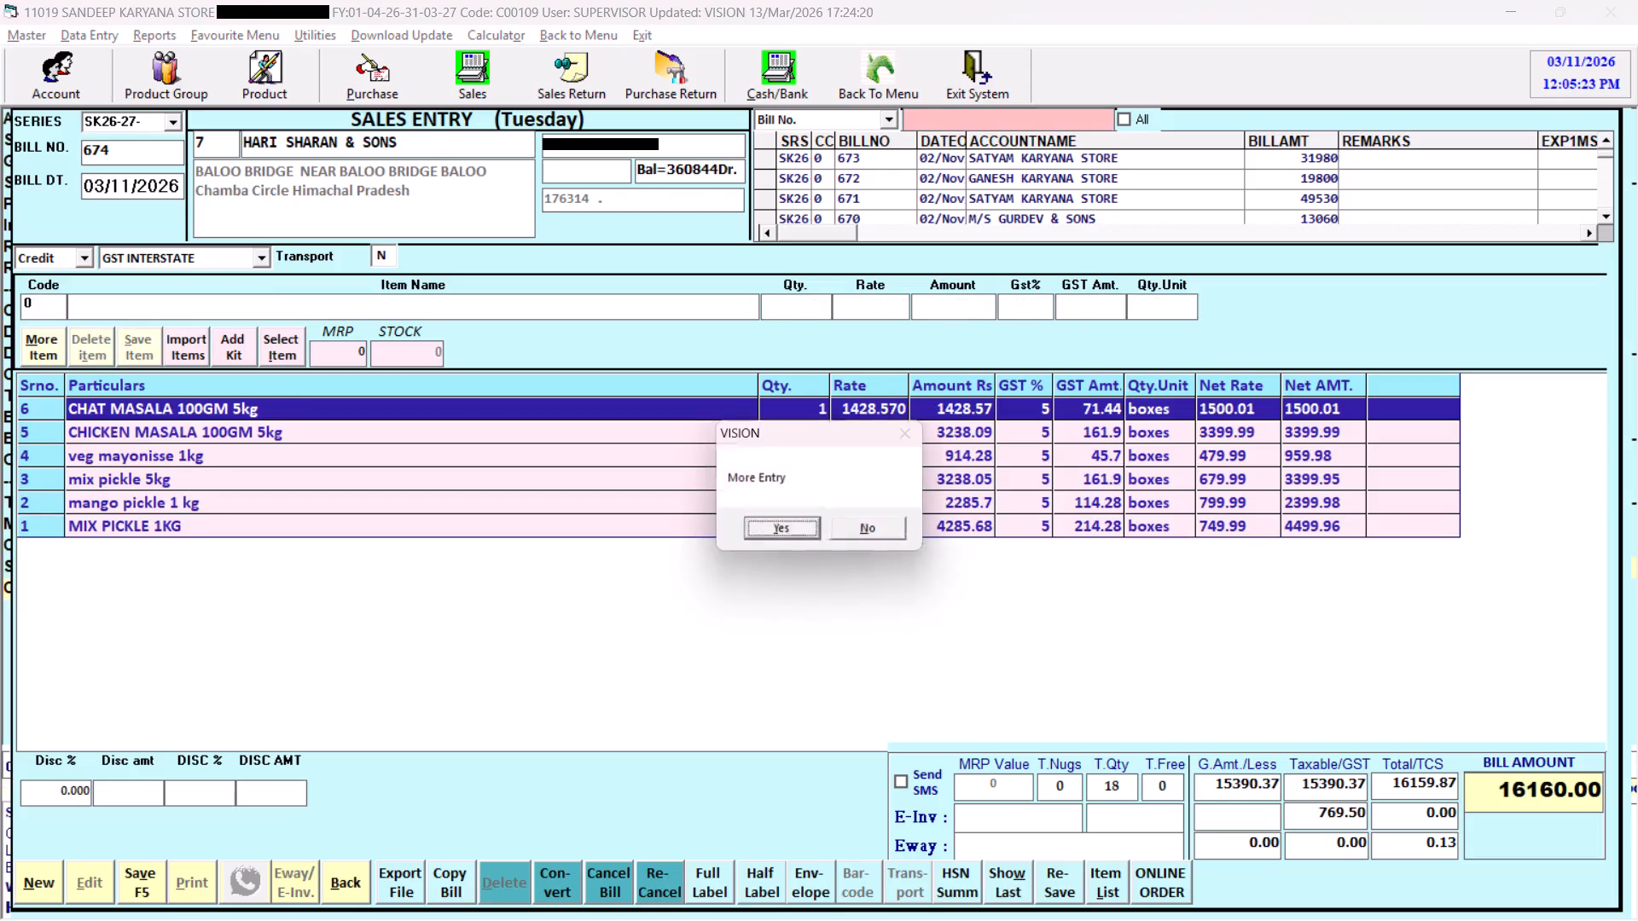
key(Right)
key(Return)
Change the chicken masala bill line's item name to CHICKEN MASALA 100GM 10kg and save the line.
click(254, 431)
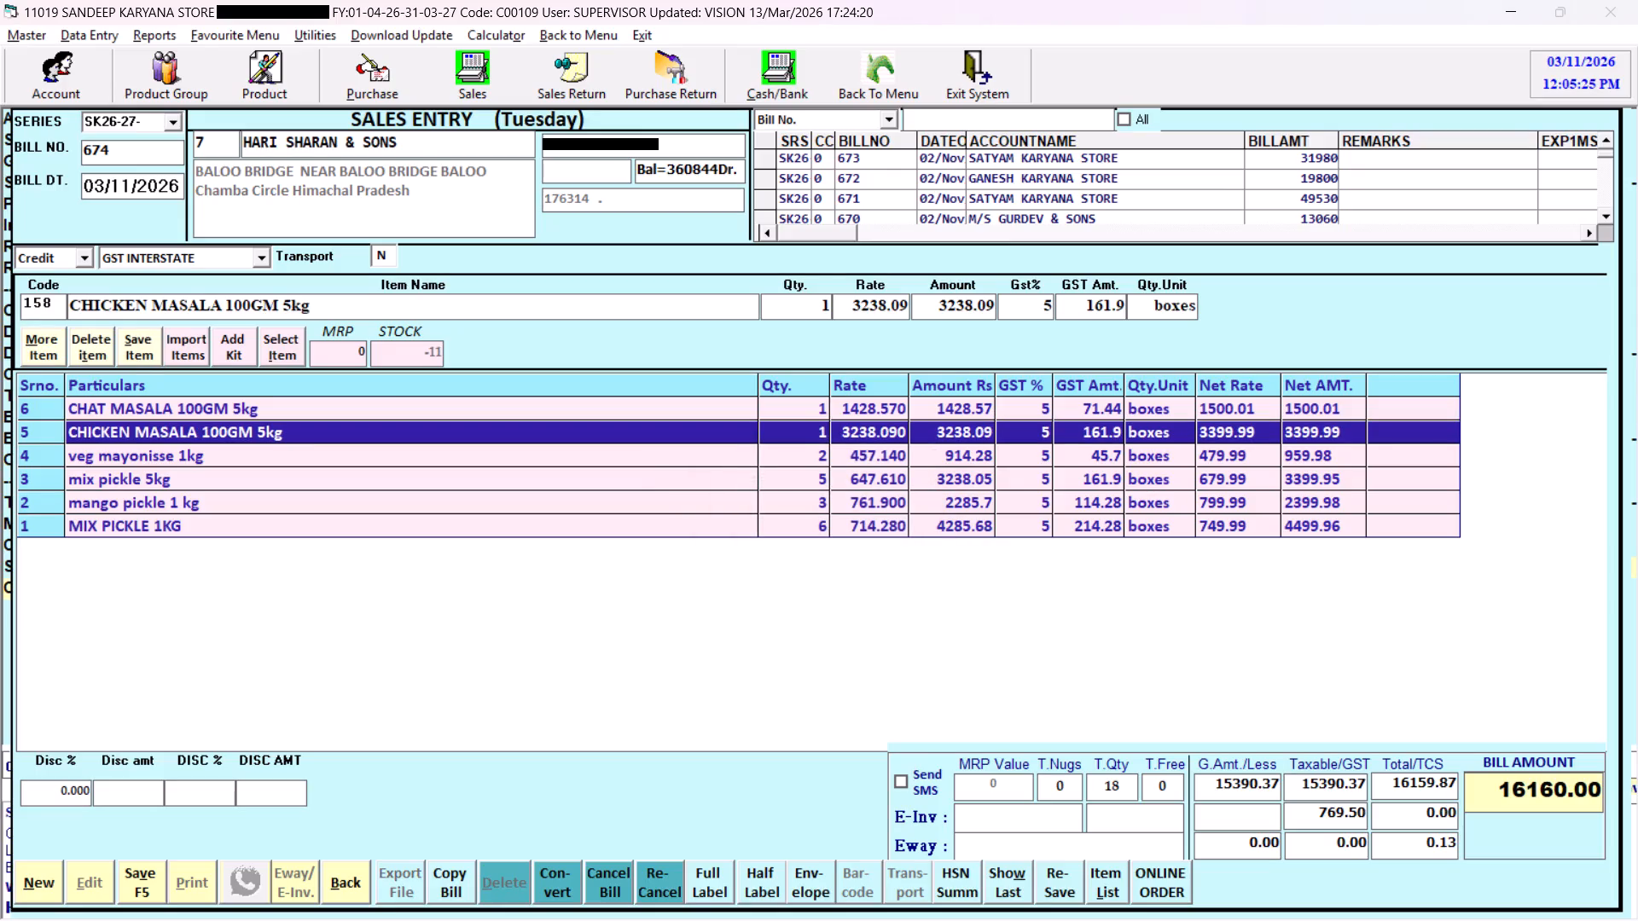
click(295, 310)
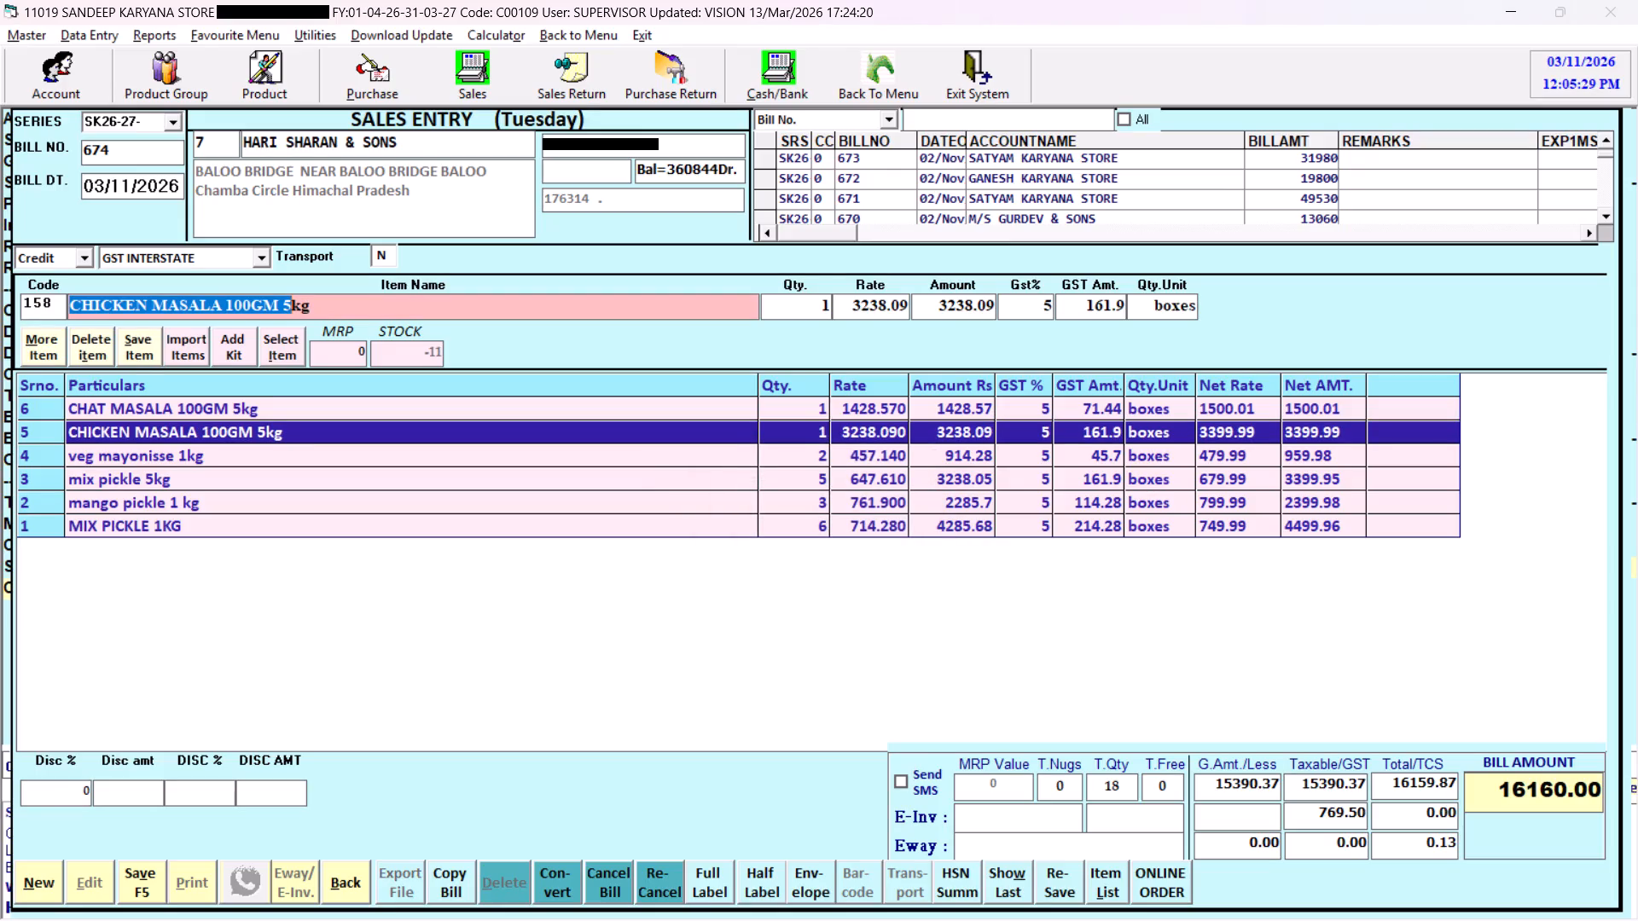
key(Right)
key(Left)
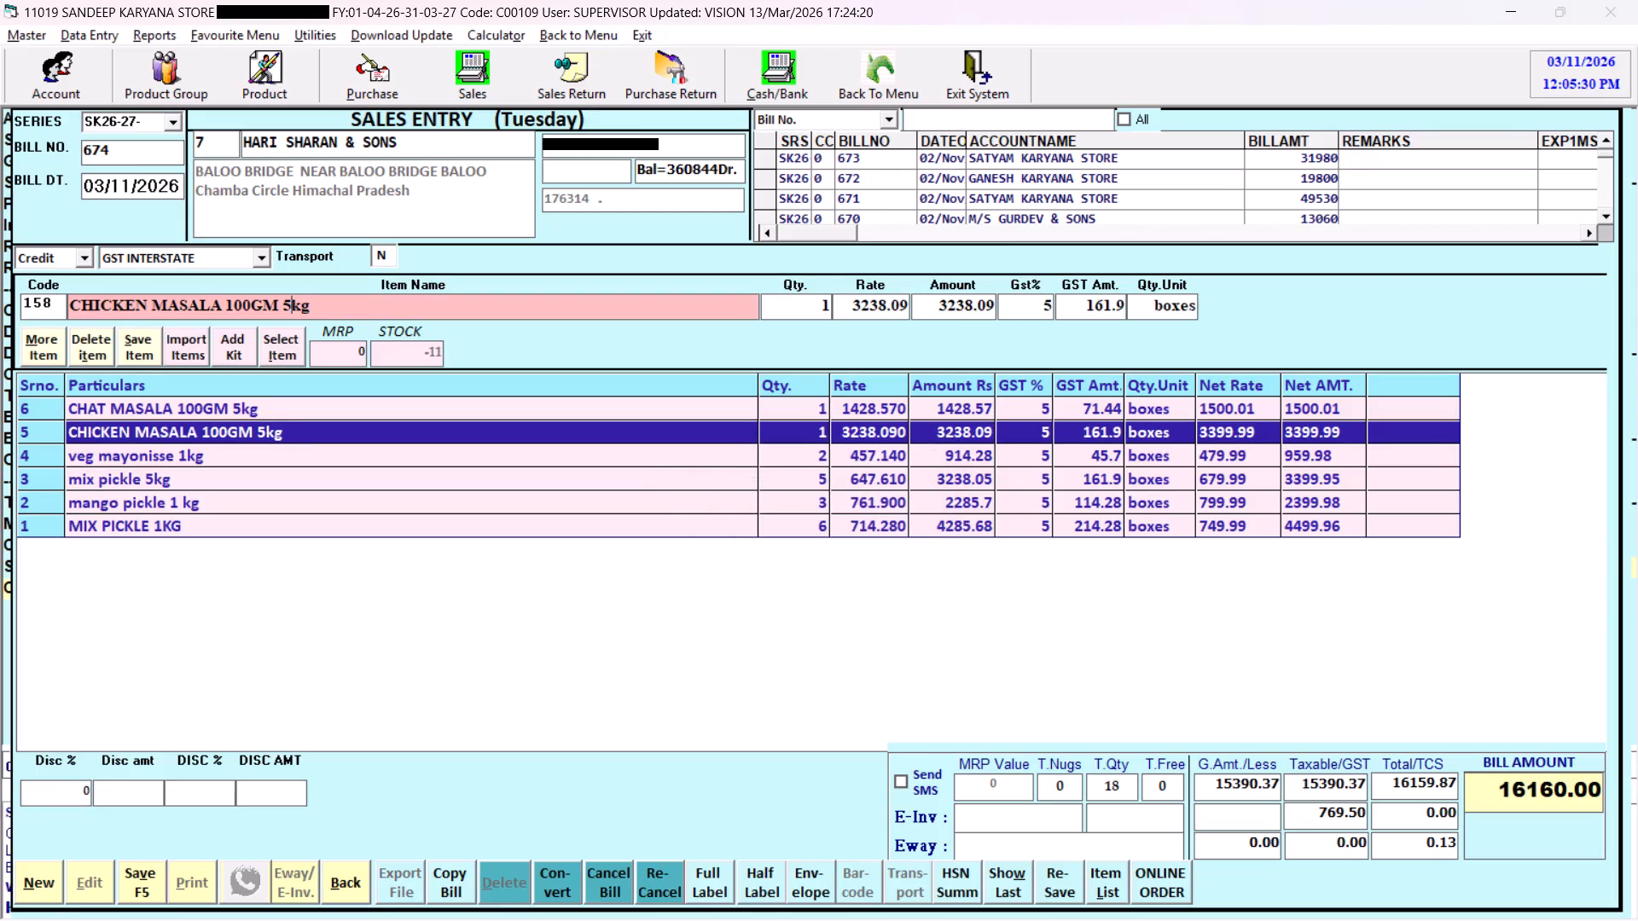
key(BackSpace)
text(10)
key(Return)
key(Return)
key(Return)
key(Return)
key(Return)
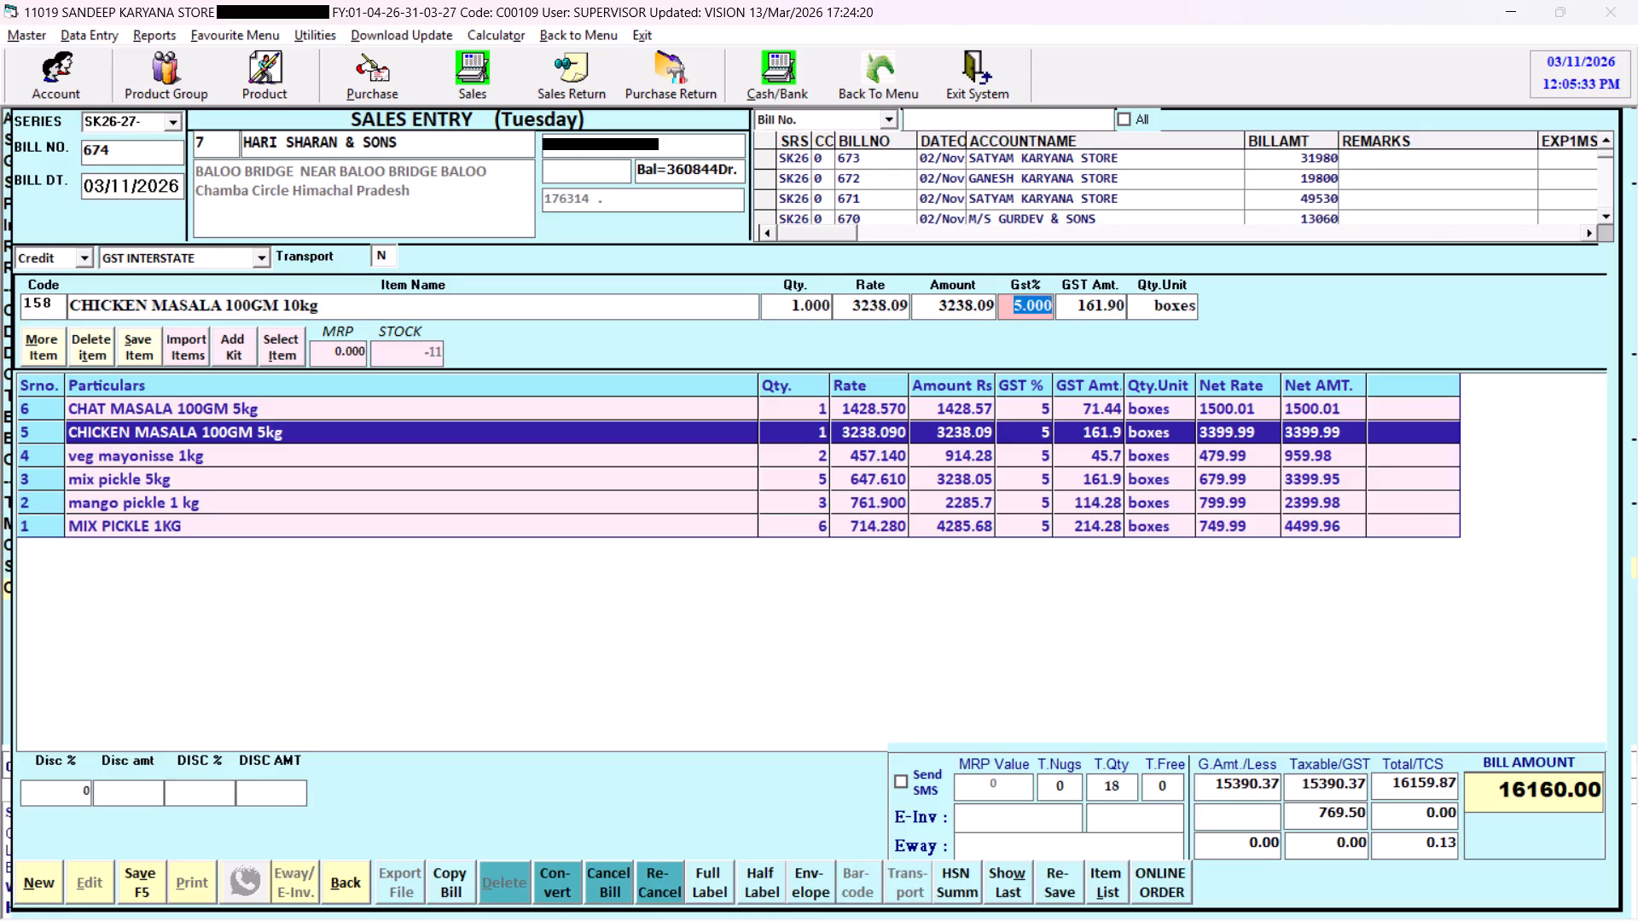
key(Return)
key(Return)
Start another bill line, search the item list for "maida" and pick MAIDA SAWIAN 100GM.
key(alt+m)
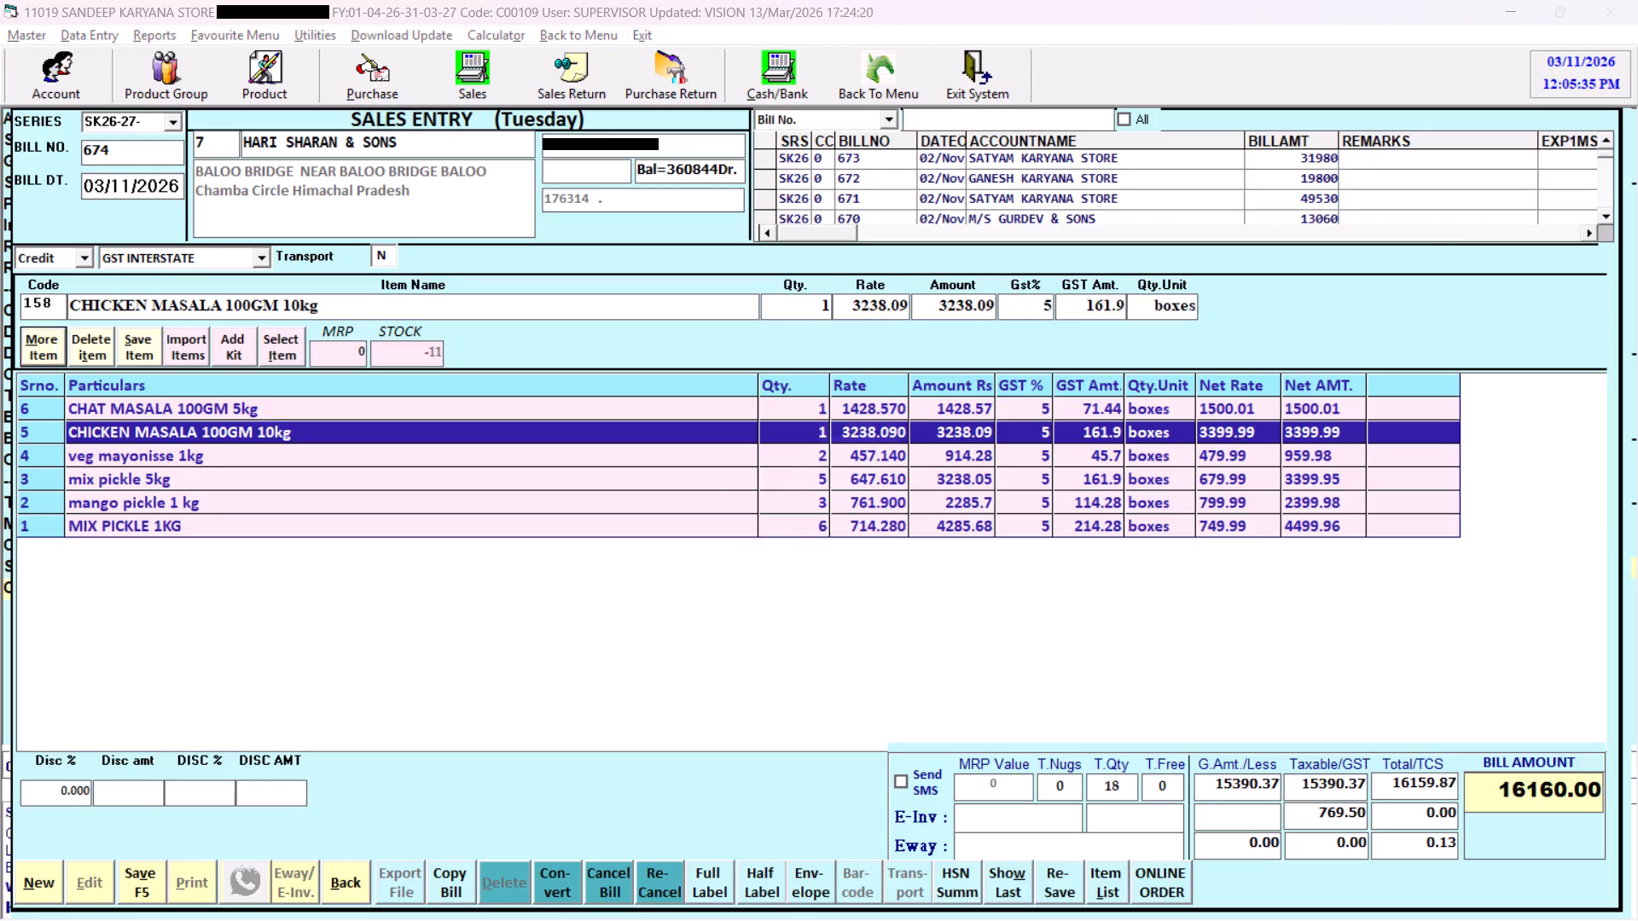
key(Return)
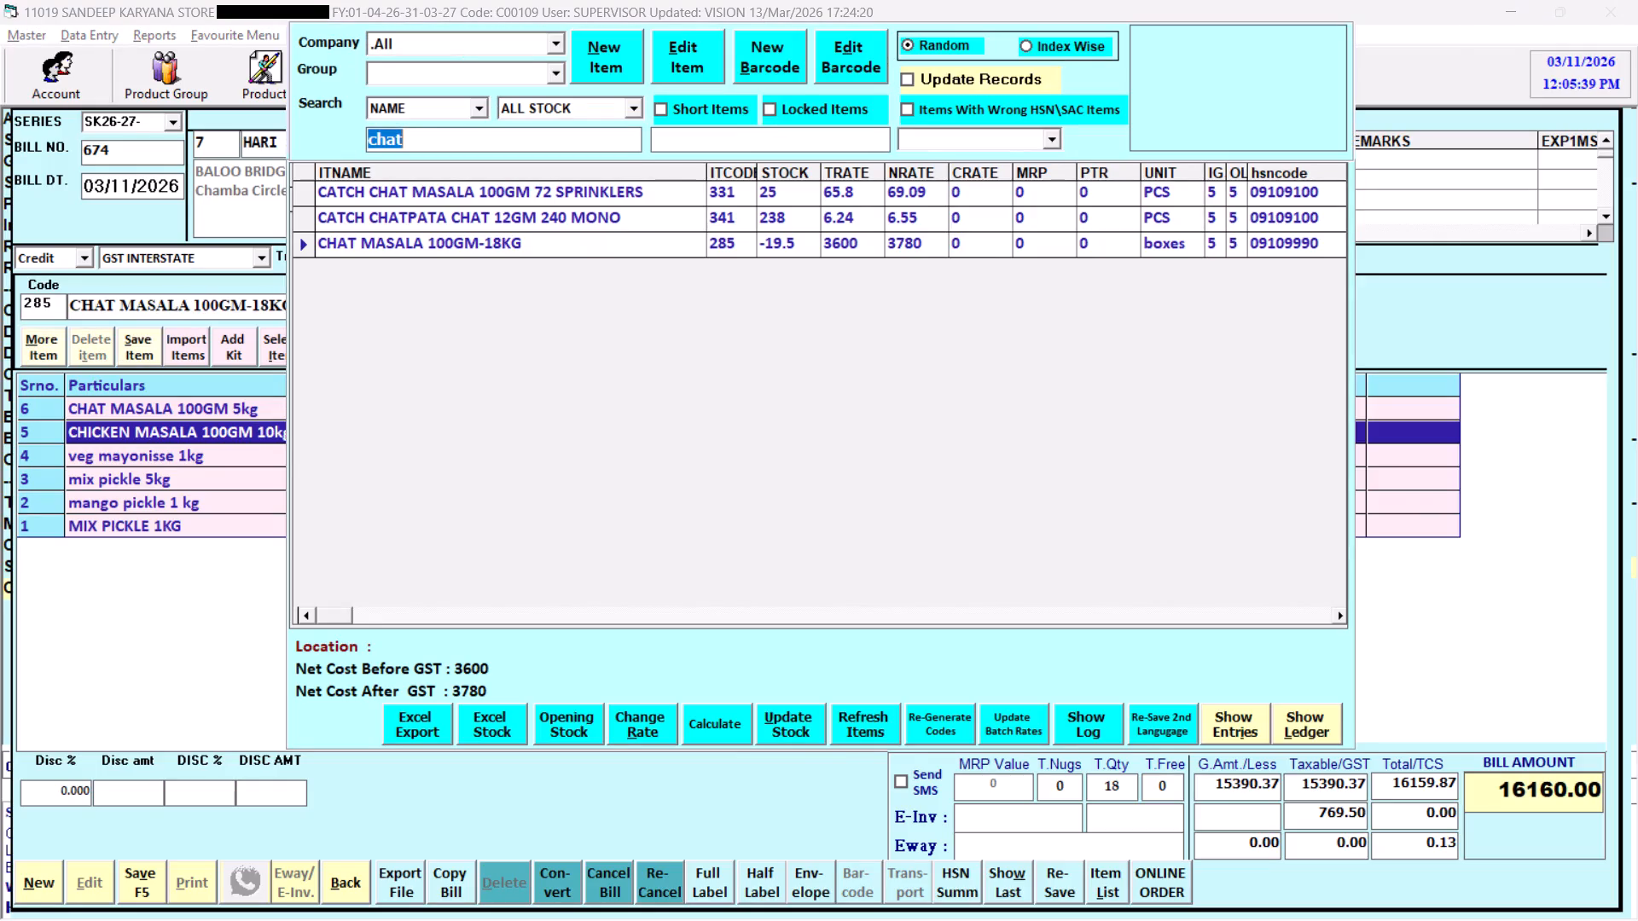
key(n)
key(BackSpace)
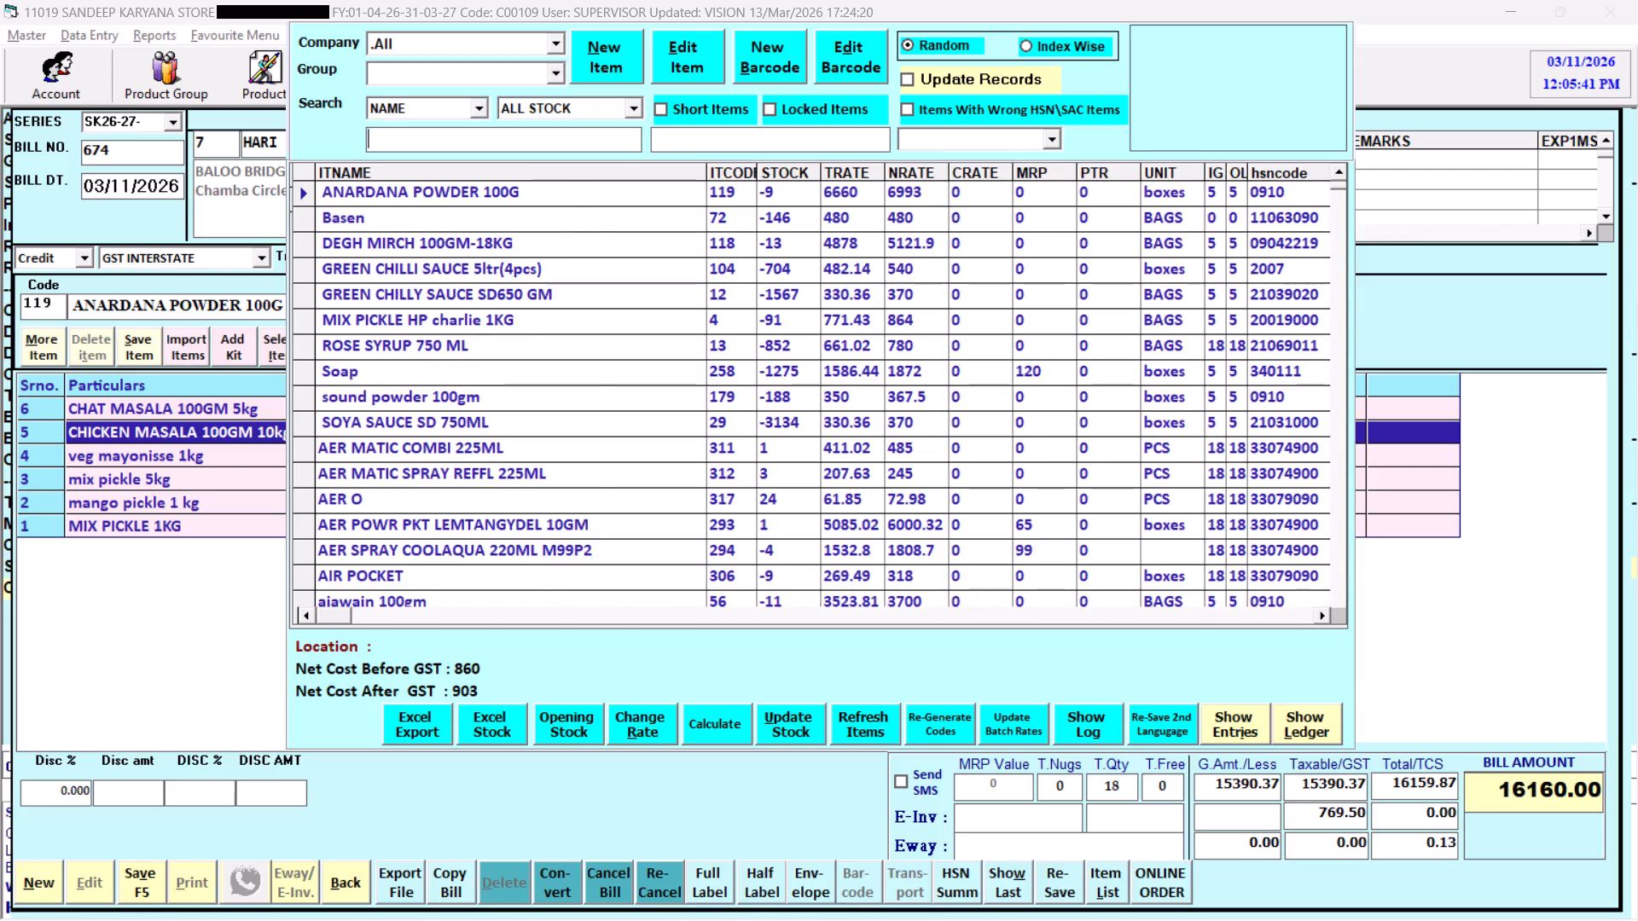
text(maida)
key(space)
key(Down)
key(Down)
key(Return)
key(Return)
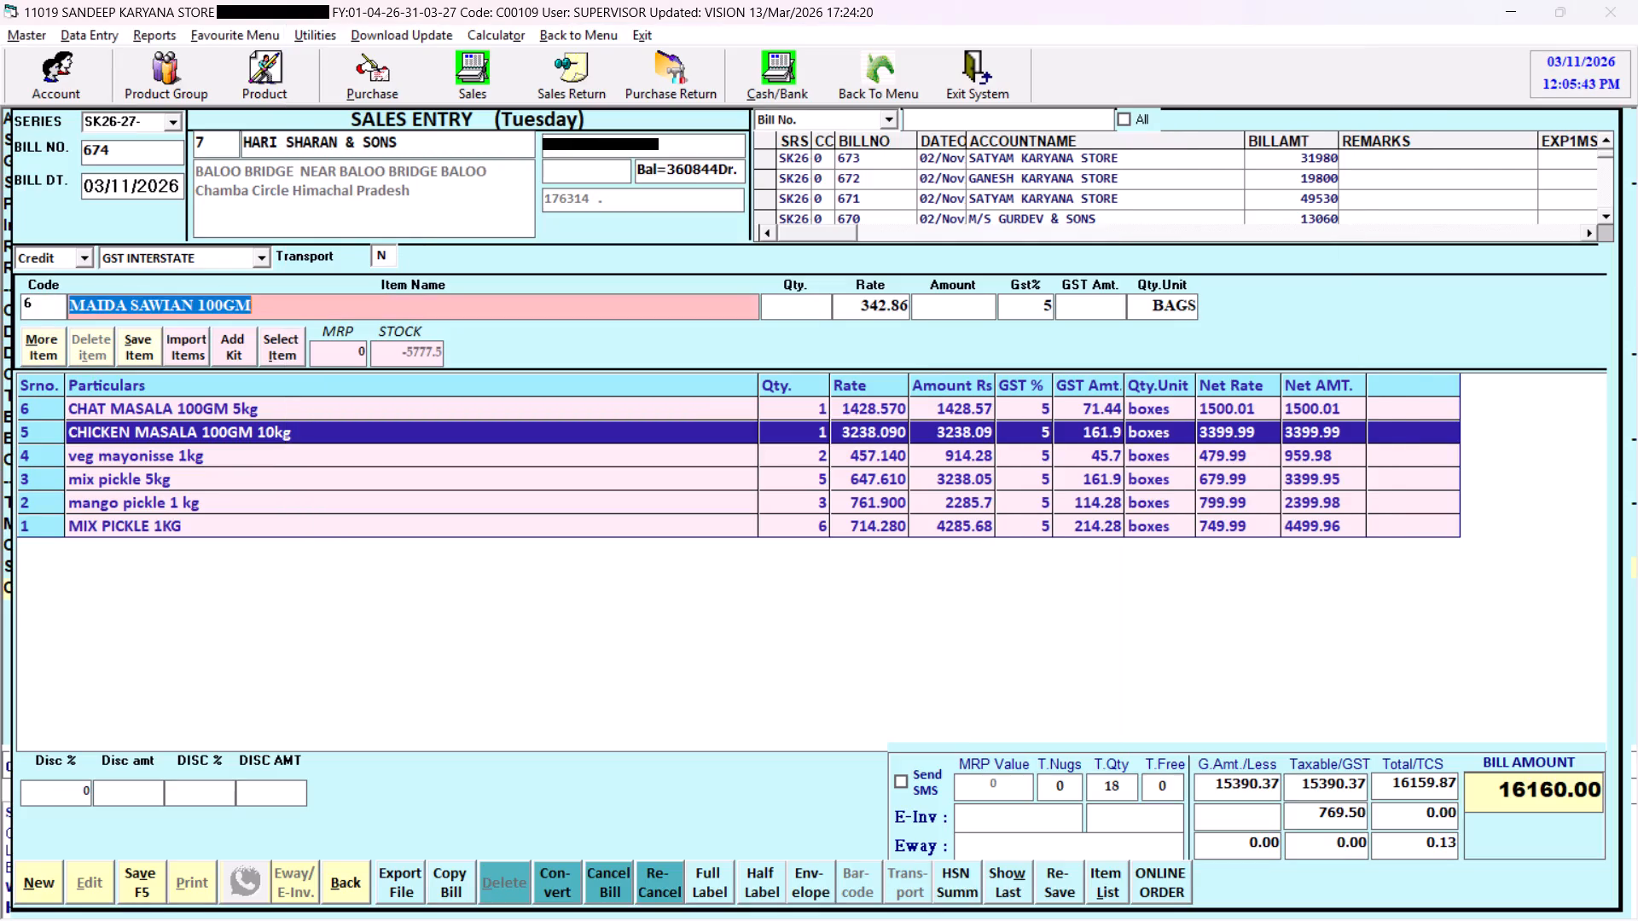
Remove the 100GM ending from the entry line's item name, leaving MAIDA SAWIAN.
key(End)
key(BackSpace)
key(BackSpace)
key(BackSpace)
key(BackSpace)
key(BackSpace)
key(Return)
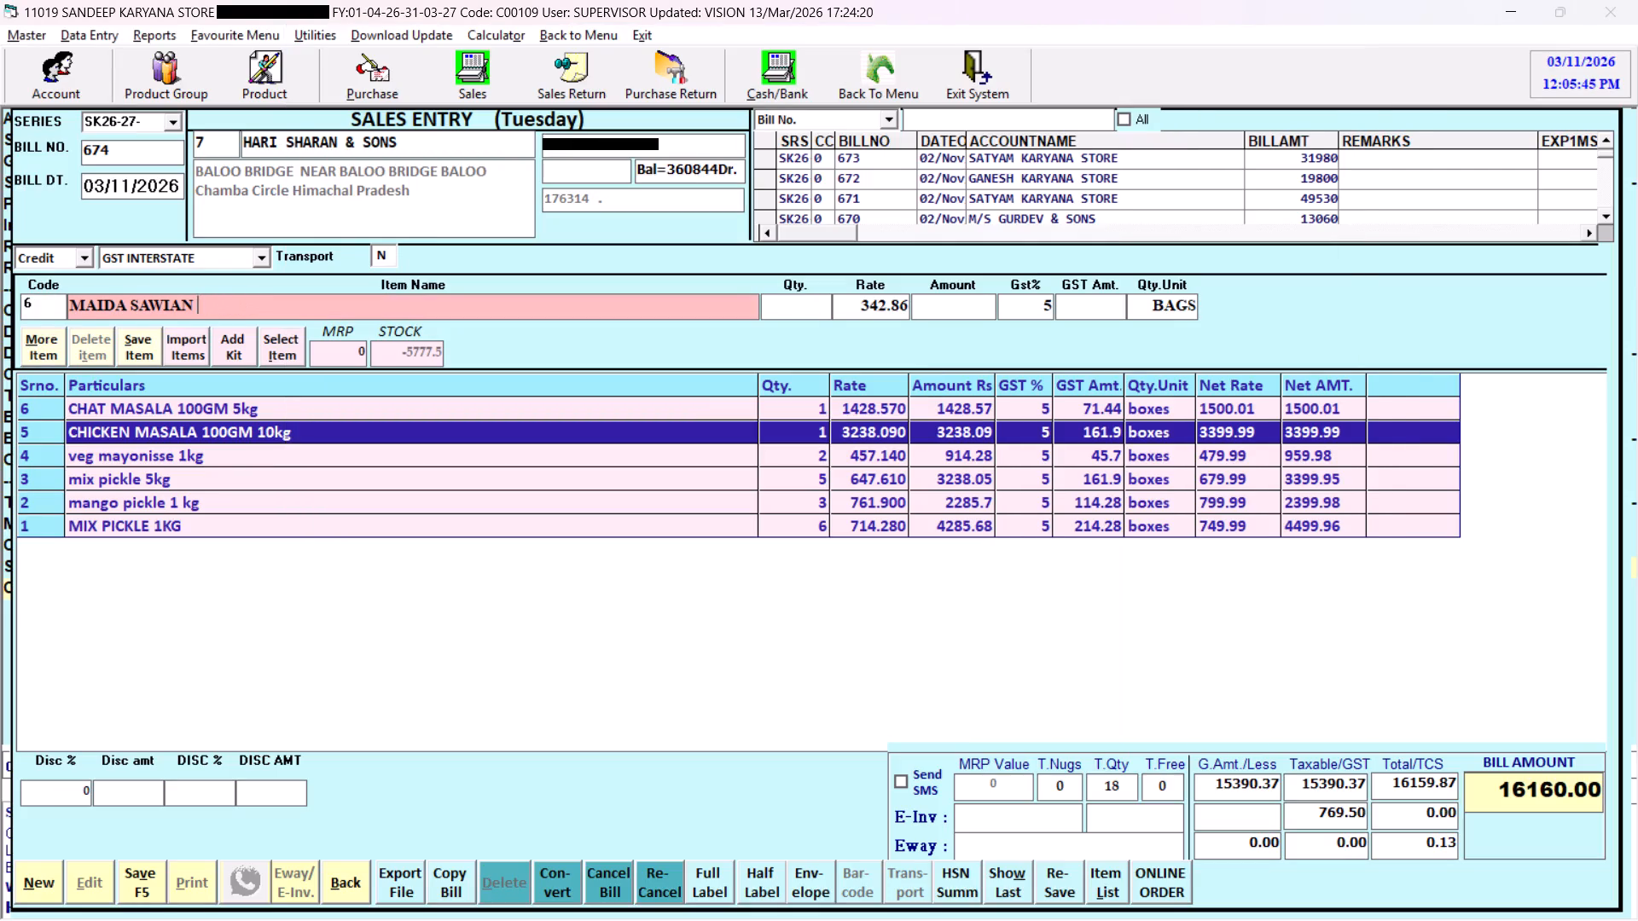
Enter quantity 20, rate 409.52 and unit boxes for the maida sawian, save the line and decline more entries.
text(20)
key(Return)
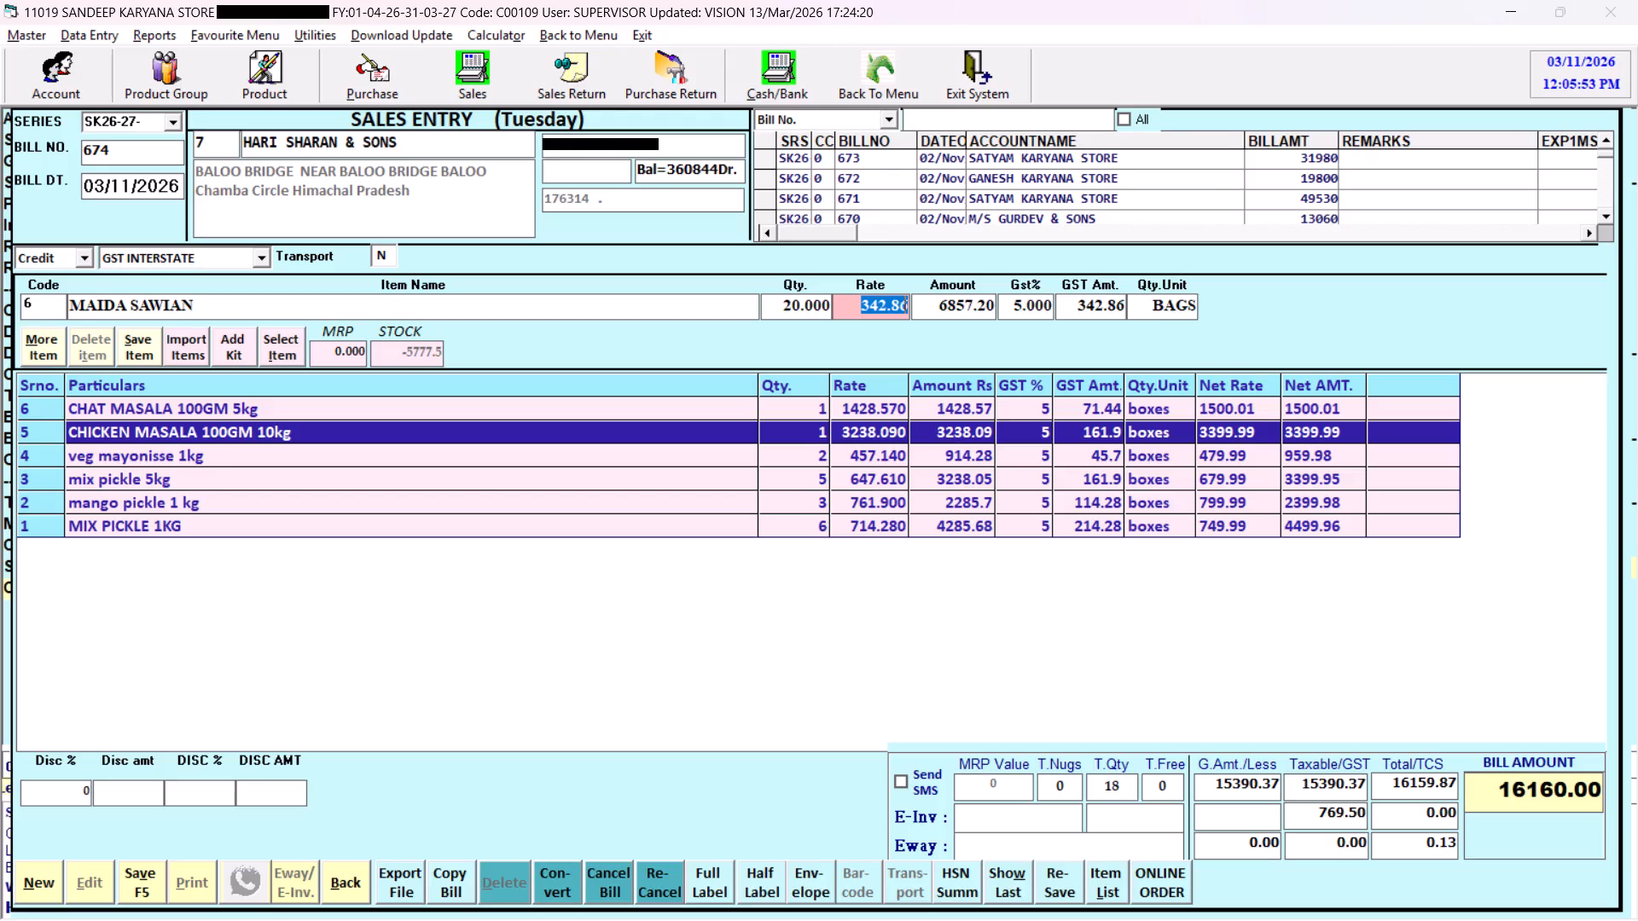
text(409.52)
key(Return)
key(Return)
key(Return)
key(Return)
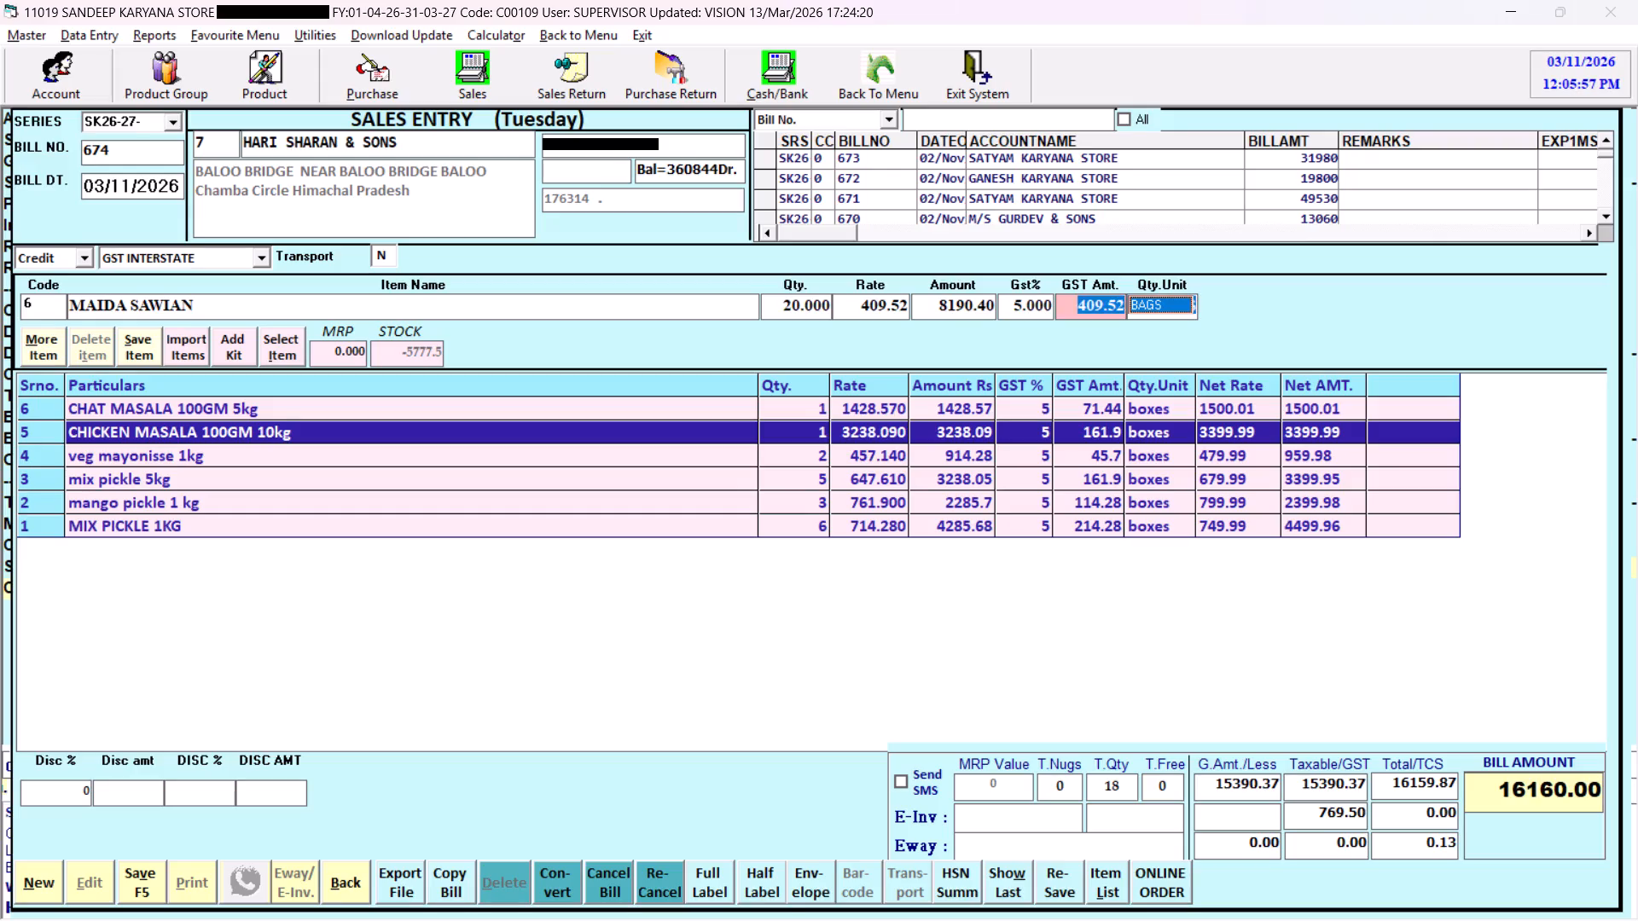
key(Down)
key(Return)
key(Right)
key(Return)
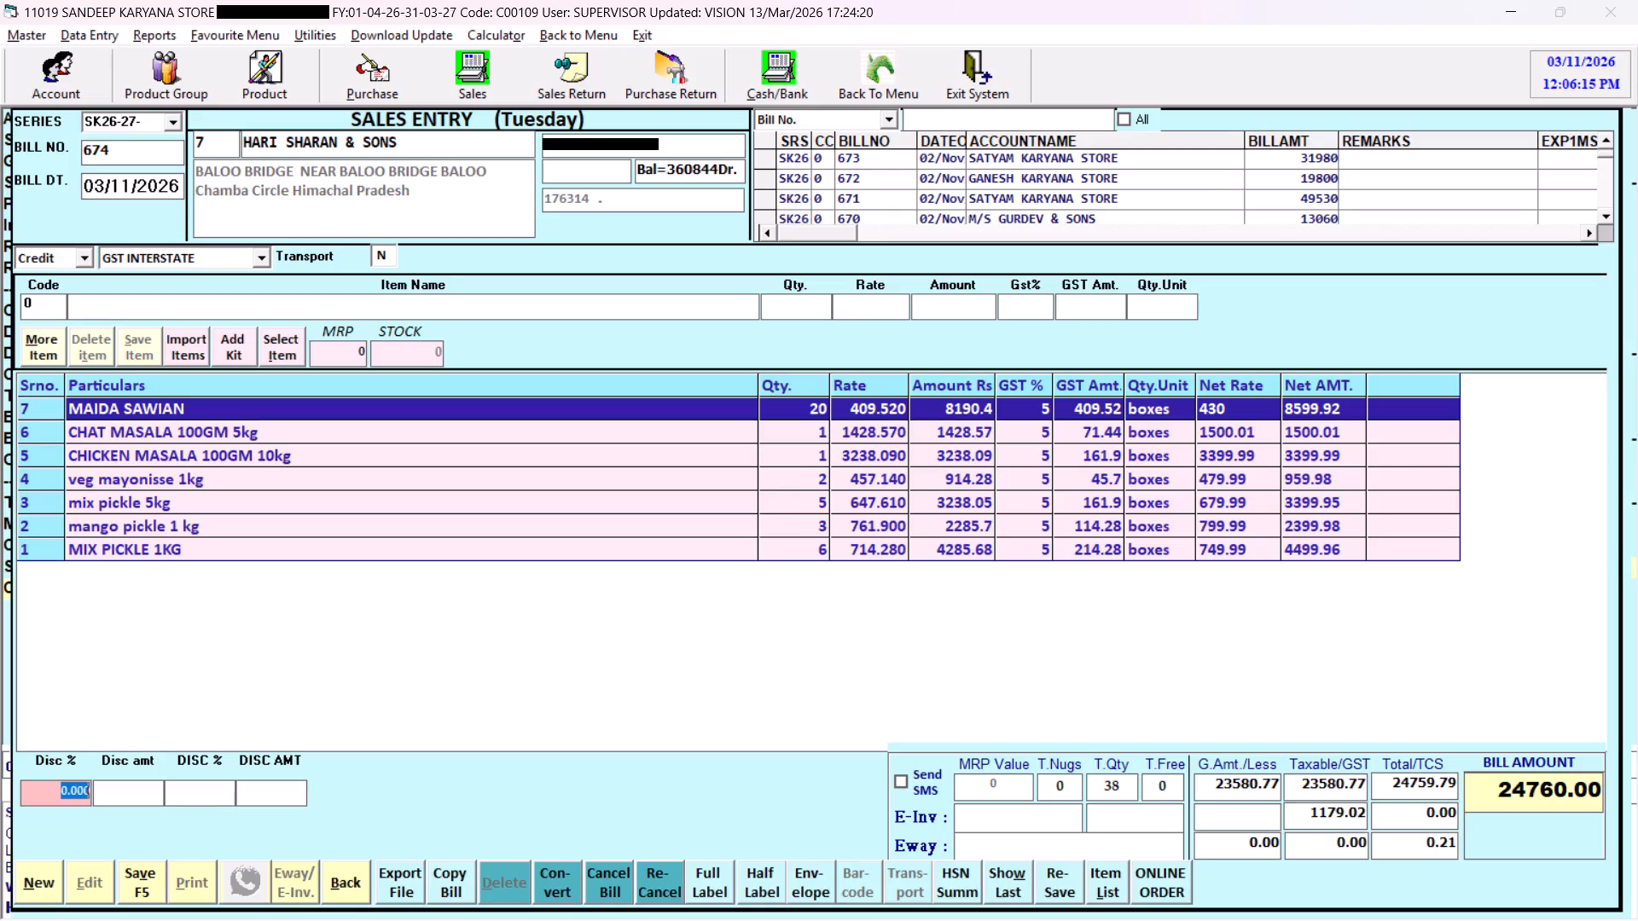
Save sales bill 674 for HARI SHARAN & SONS.
click(477, 466)
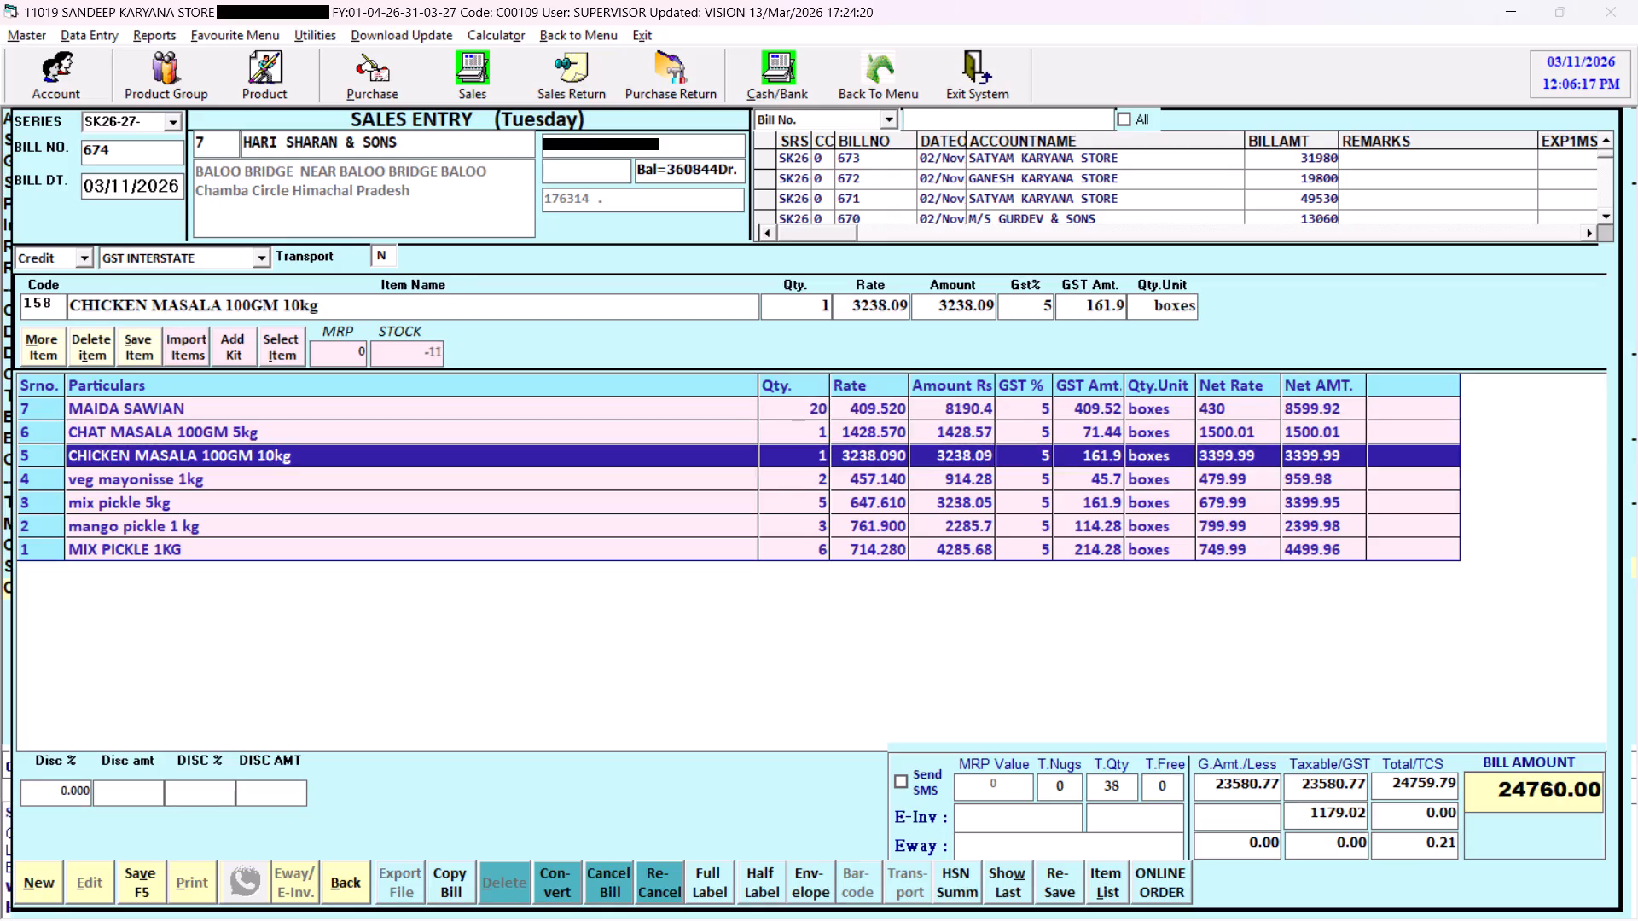
key(alt+v)
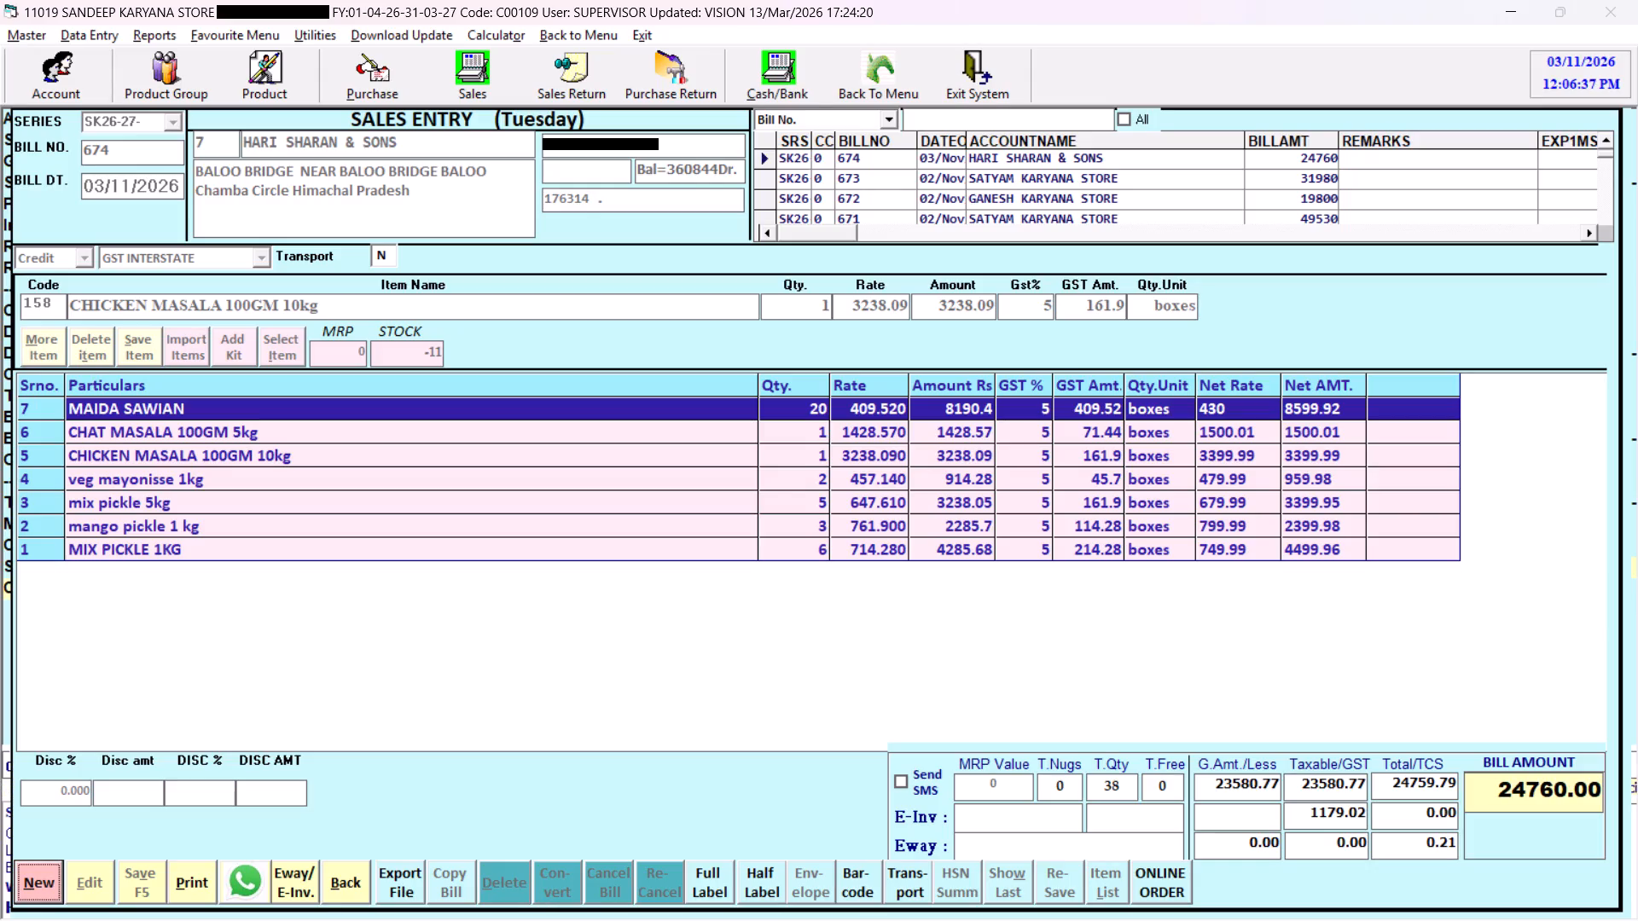
Start a new bill for JAI GOPAL & SONS KARYANA MERCHANTS, keeping Credit and GST INTERSTATE.
key(alt+n)
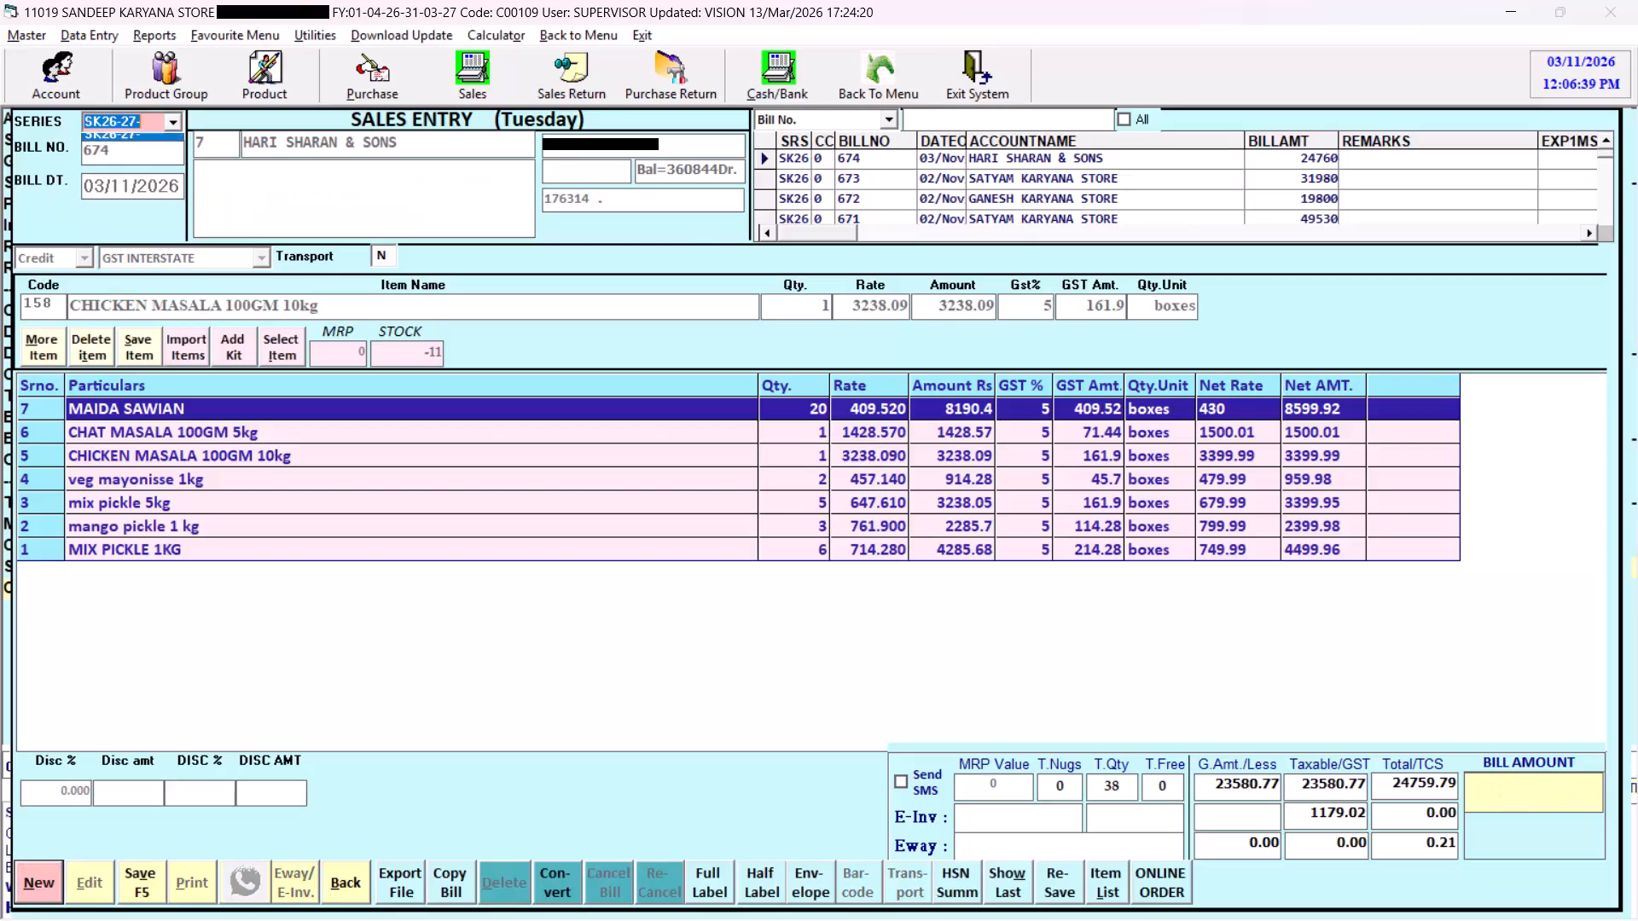
key(Return)
key(Return)
text(jai goa)
key(Return)
key(BackSpace)
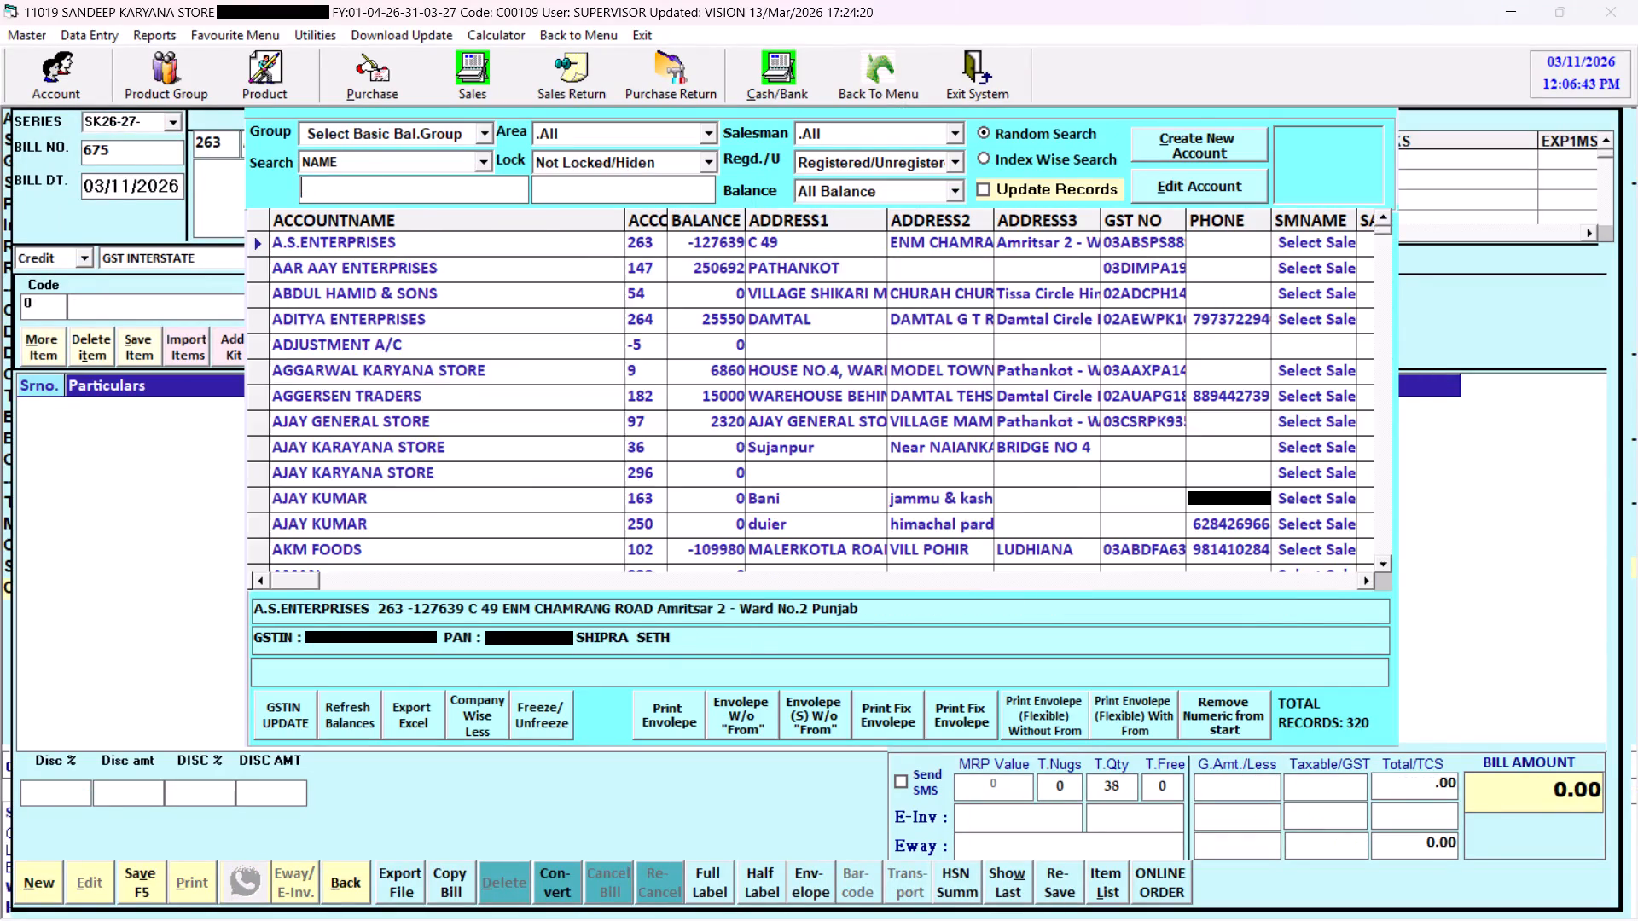
text(jai)
key(space)
key(Return)
key(Return)
key(Return)
key(Return)
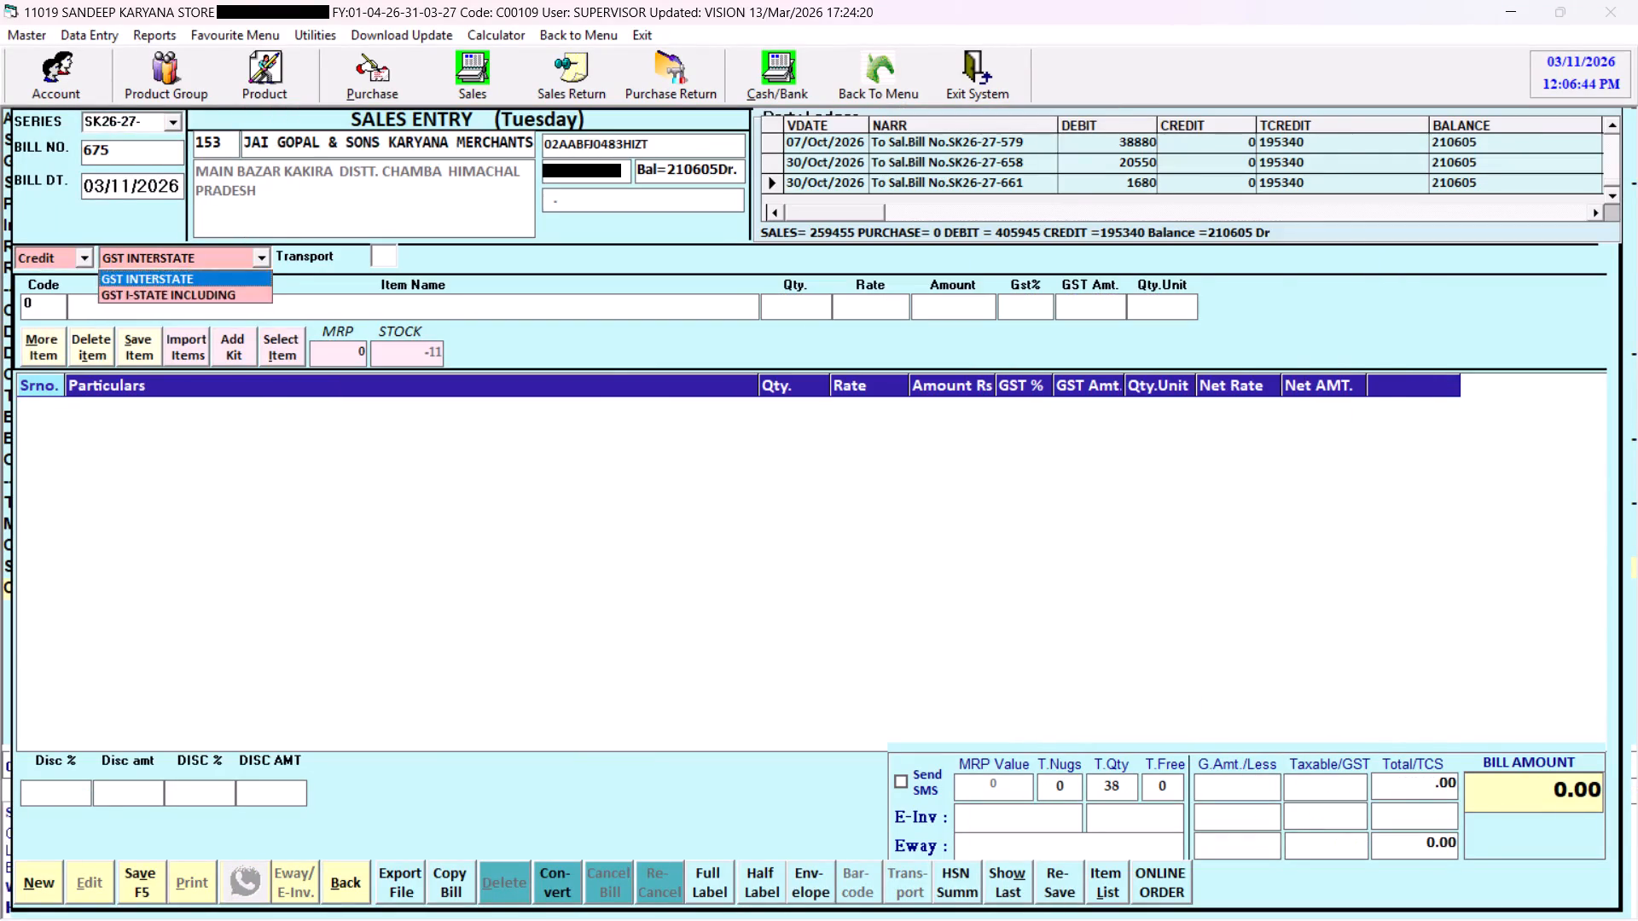
key(Return)
key(Return)
Search the item list for "roste" and pick ROSTED VERMICILLI 80GM X 100PCS.
text(roa)
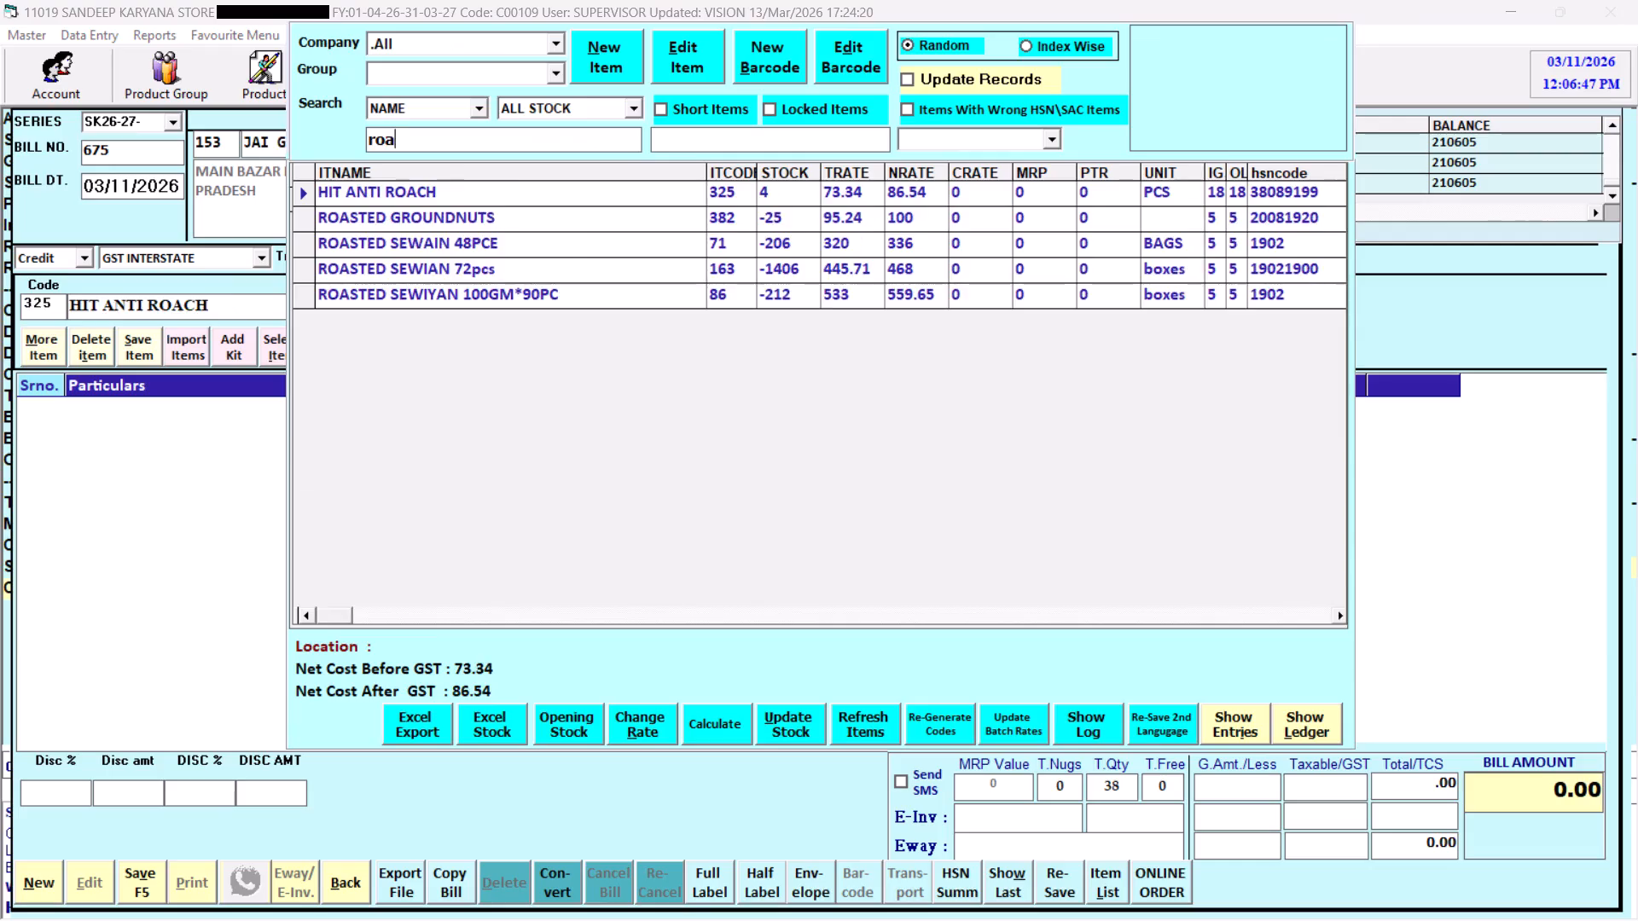
key(BackSpace)
text(ste)
key(Down)
key(Down)
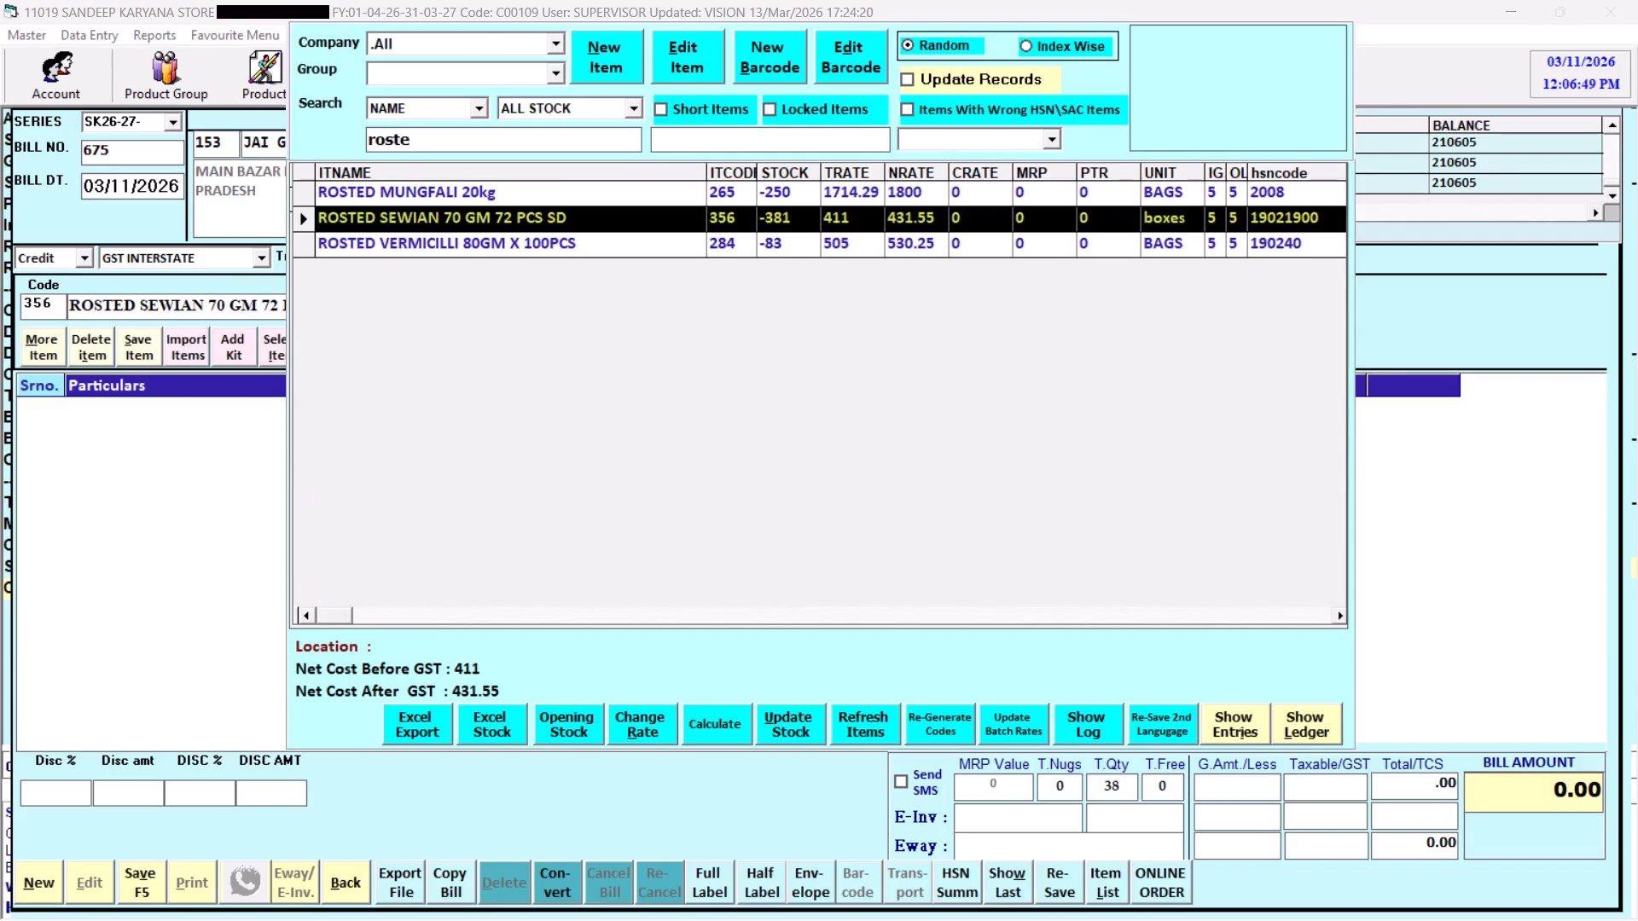
key(Down)
key(Down)
key(Return)
key(Return)
Replace the 80GM X 100PCS ending of the entry line's item name with 60pcs, making it ROSTED VERMICILLI 60pcs.
key(End)
key(End)
key(End)
key(End)
key(BackSpace)
key(BackSpace)
key(BackSpace)
key(BackSpace)
key(BackSpace)
key(BackSpace)
key(BackSpace)
key(BackSpace)
key(BackSpace)
key(BackSpace)
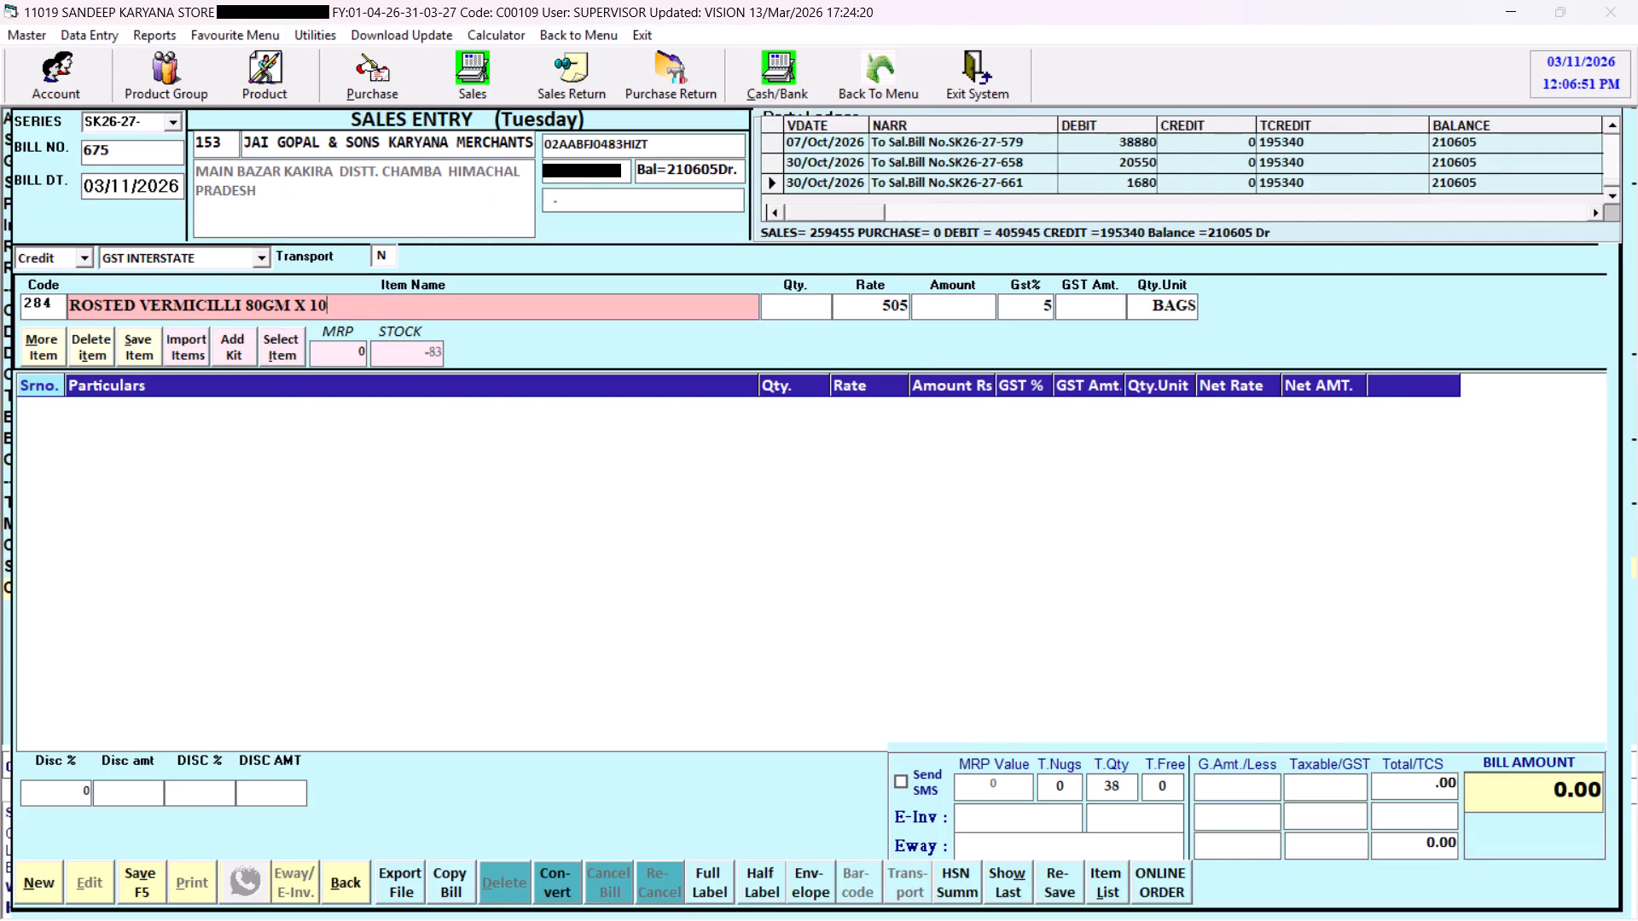
key(BackSpace)
key(BackSpace)
key(BackSpace)
text(60pcs)
key(space)
key(Return)
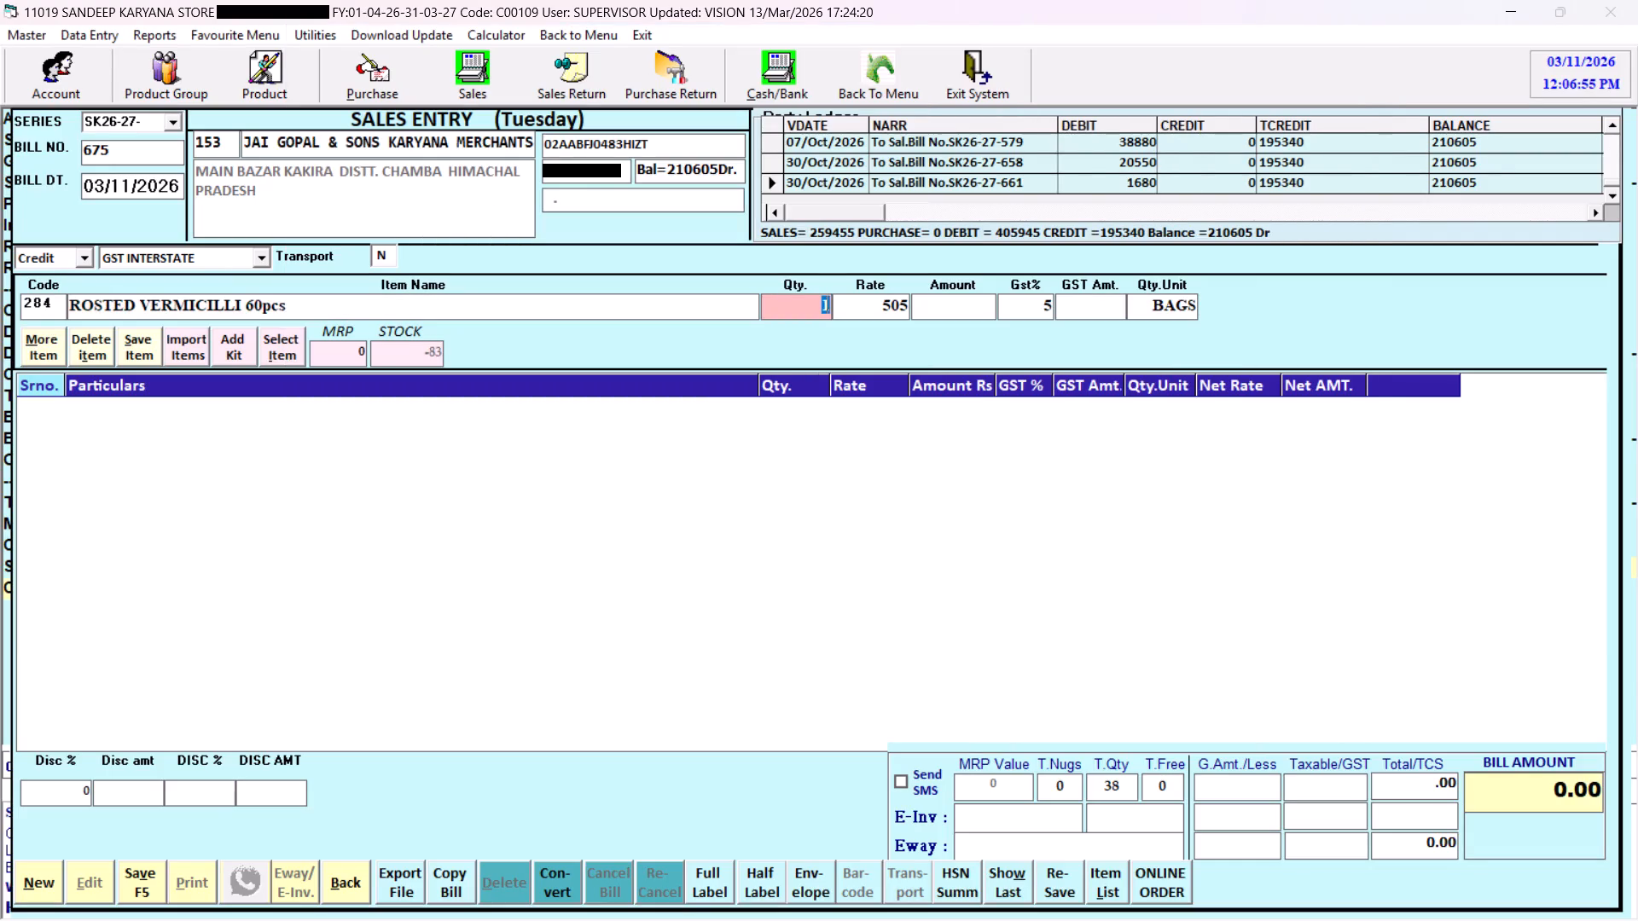
Accept a quantity of 1 for the vermicilli, set its rate to 2000 and save the line.
key(Return)
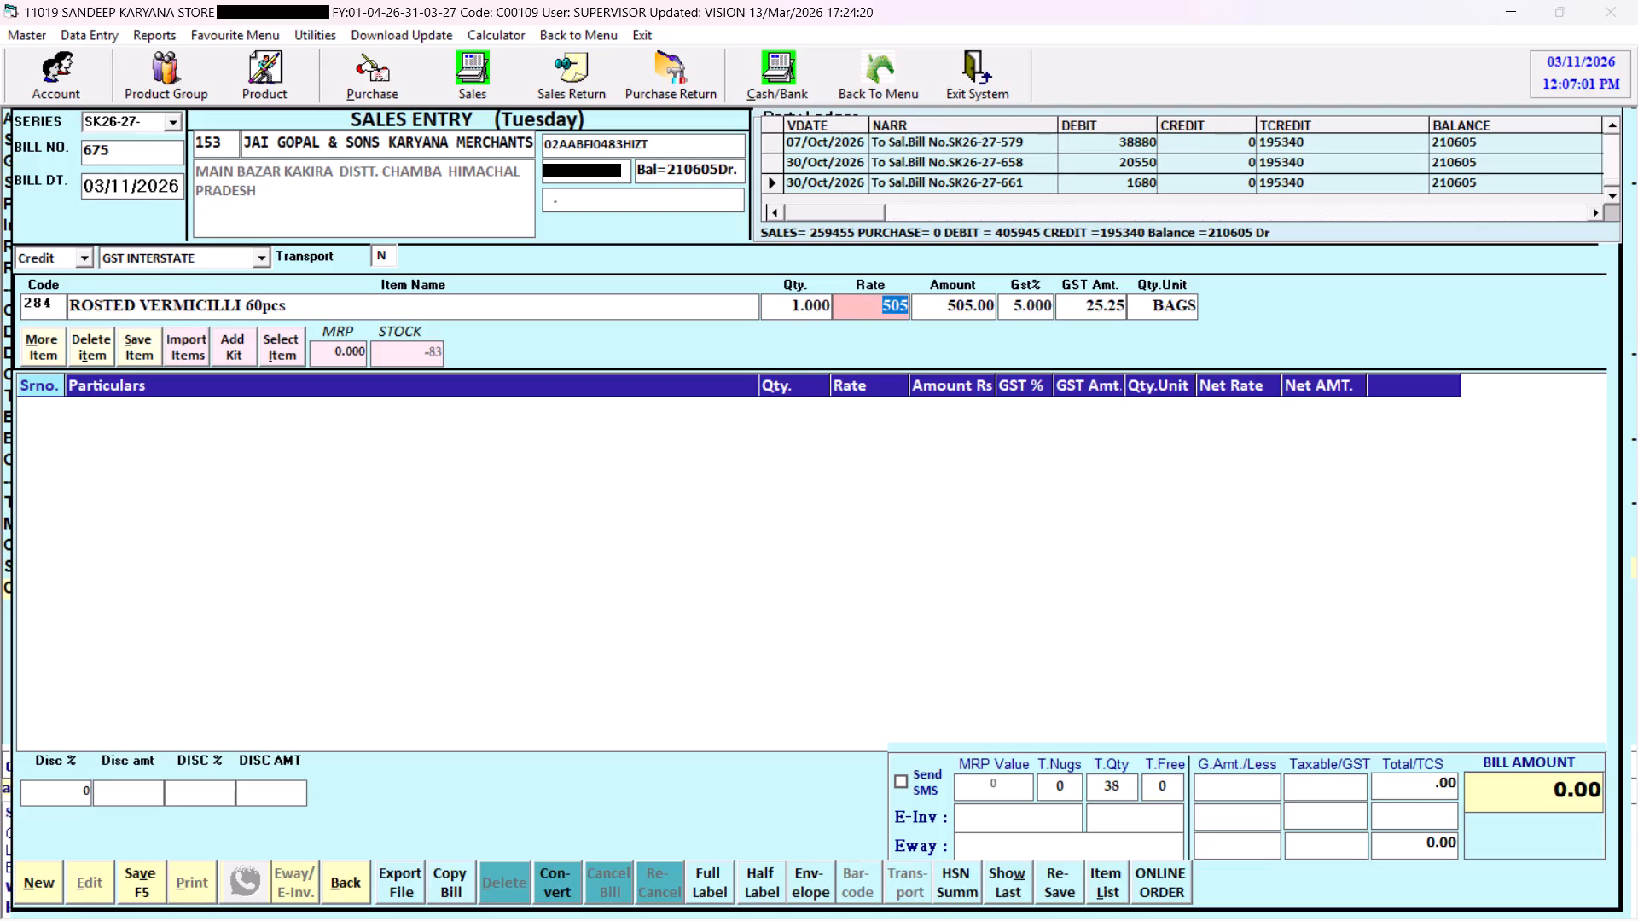
text(2000)
key(Return)
key(Return)
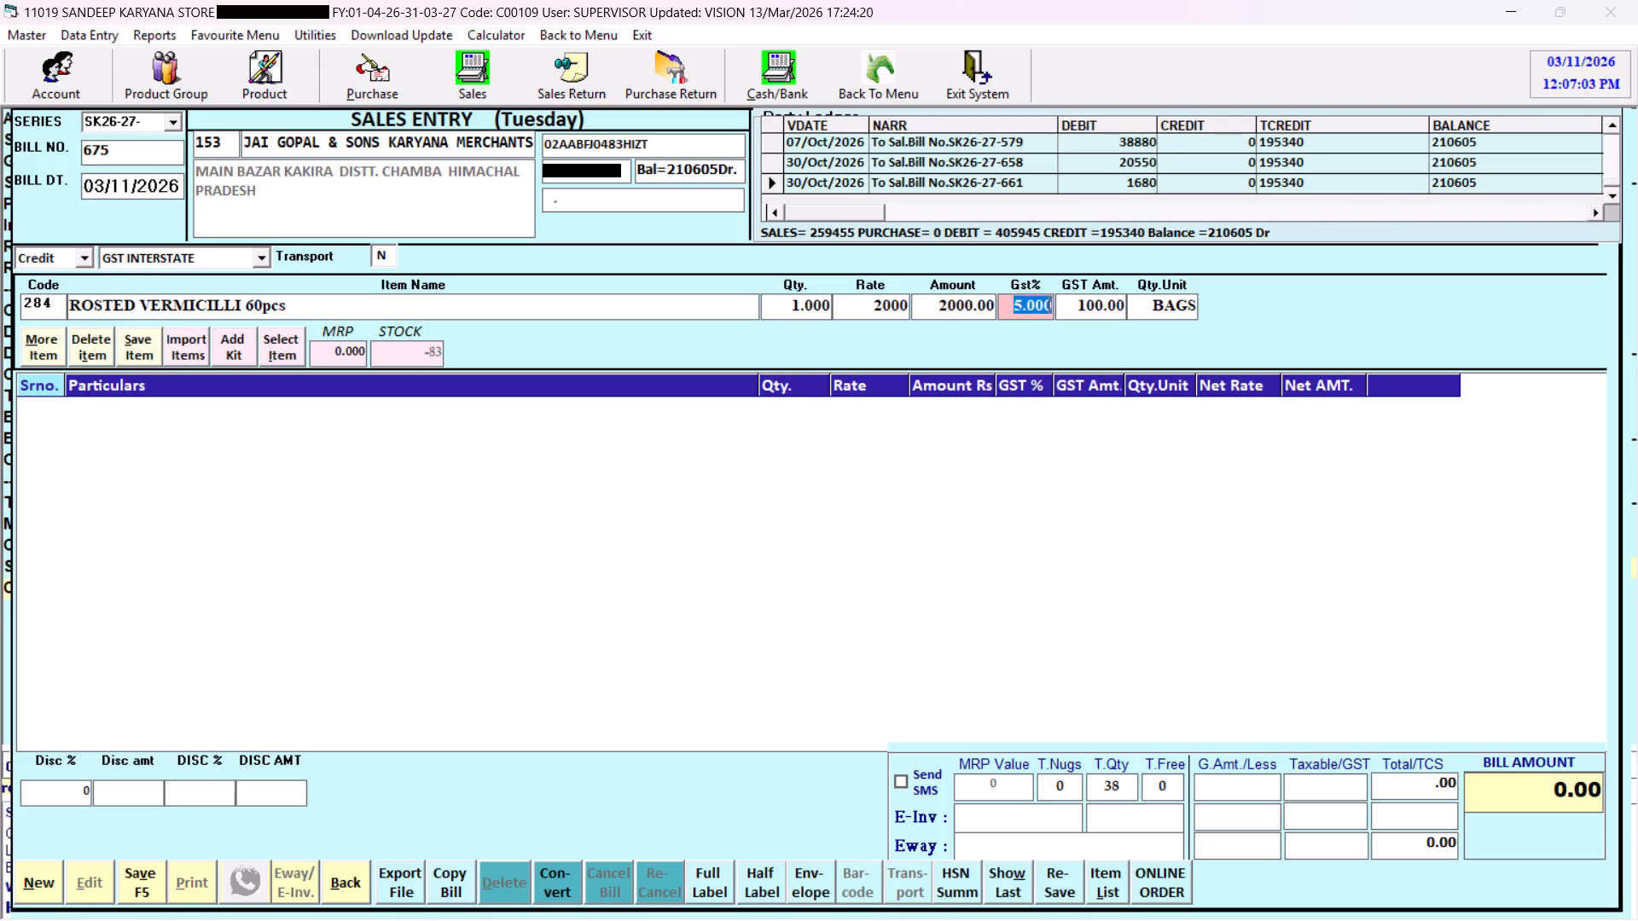
key(Return)
key(Return)
key(Return)
Continue with another entry, search the item list for "elach" and pick APSARA ELACHI ADRAK TEA RS 20.
key(Return)
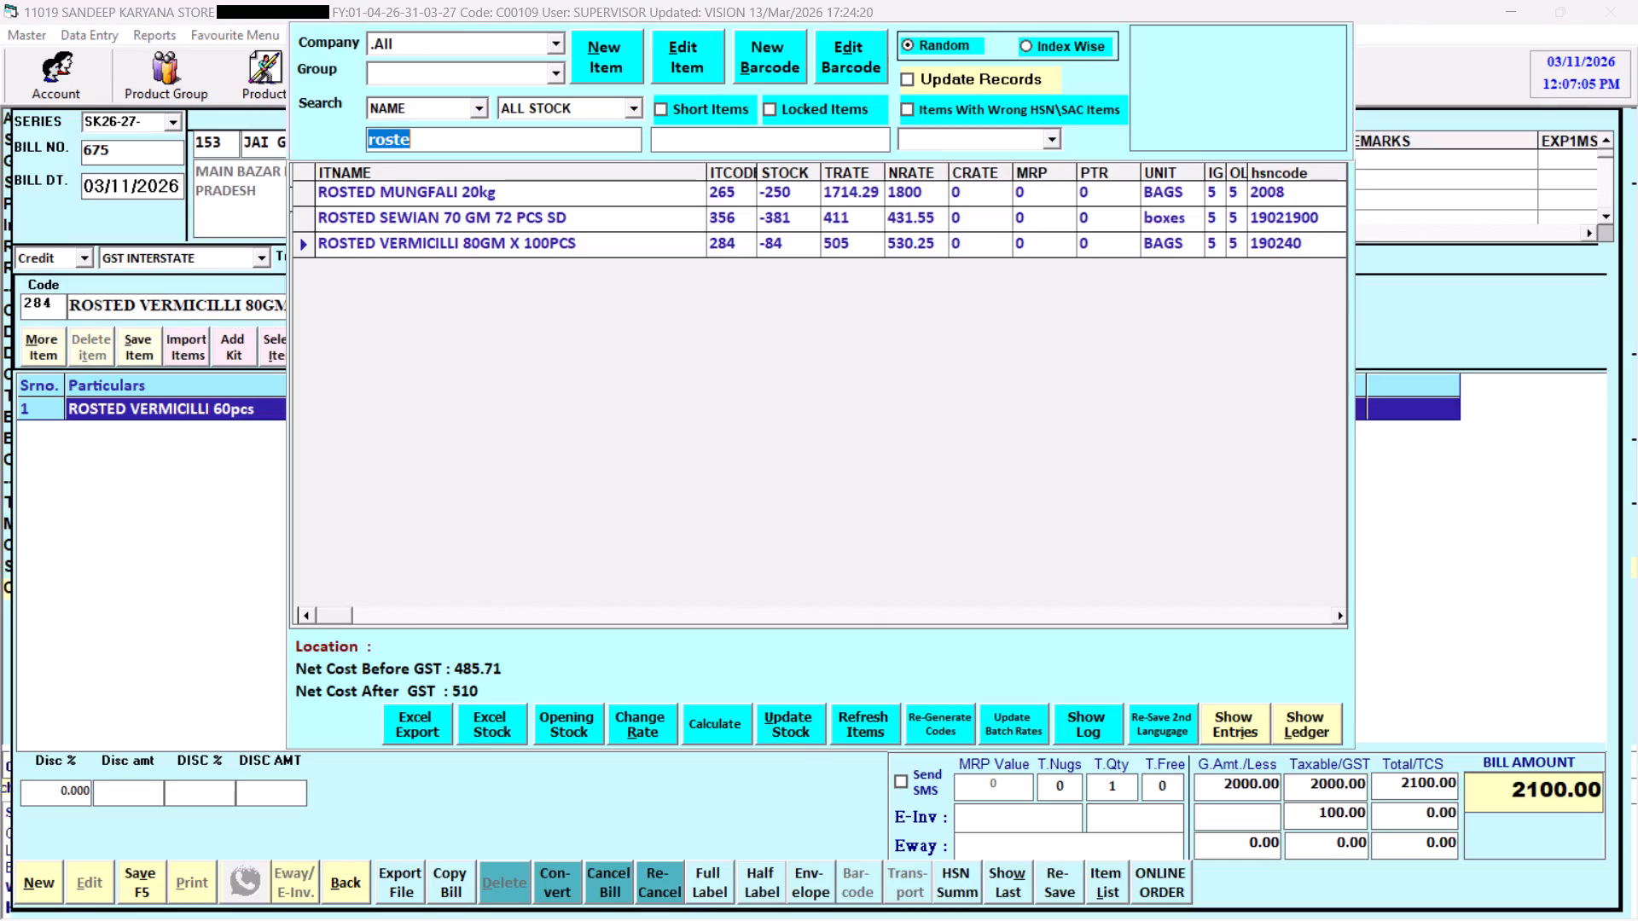
text(elach)
key(Return)
key(Return)
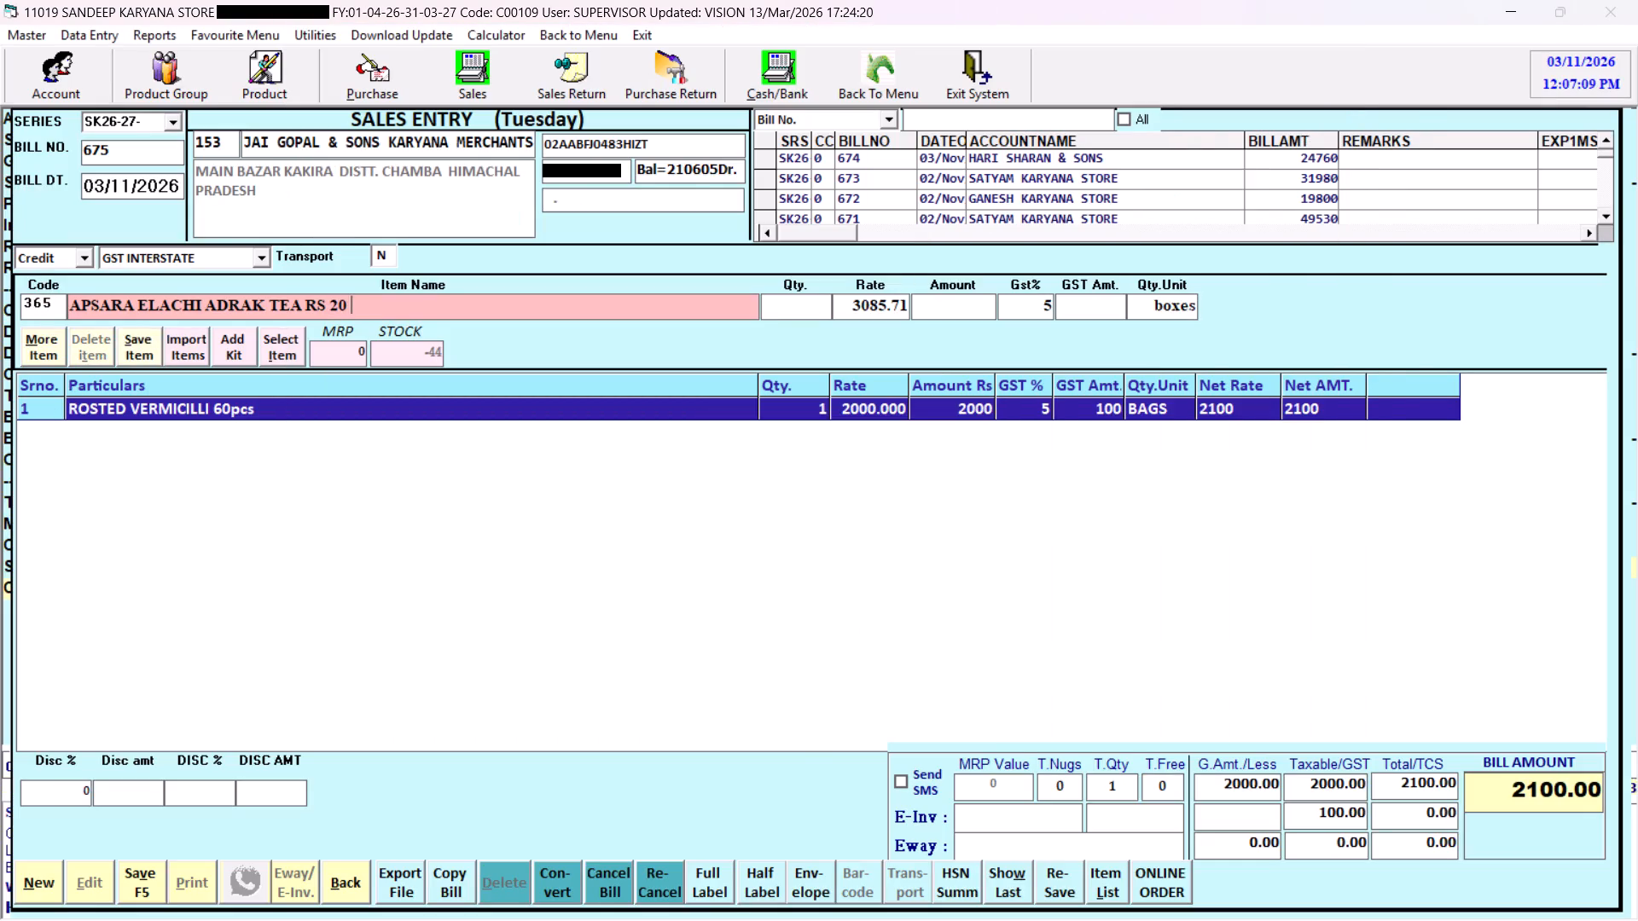
Replace the RS 20 ending of the item name with 200gm, making it APSARA ELACHI ADRAK TEA 200gm.
key(BackSpace)
key(BackSpace)
key(BackSpace)
key(BackSpace)
key(BackSpace)
key(BackSpace)
text(200gm)
key(space)
key(Return)
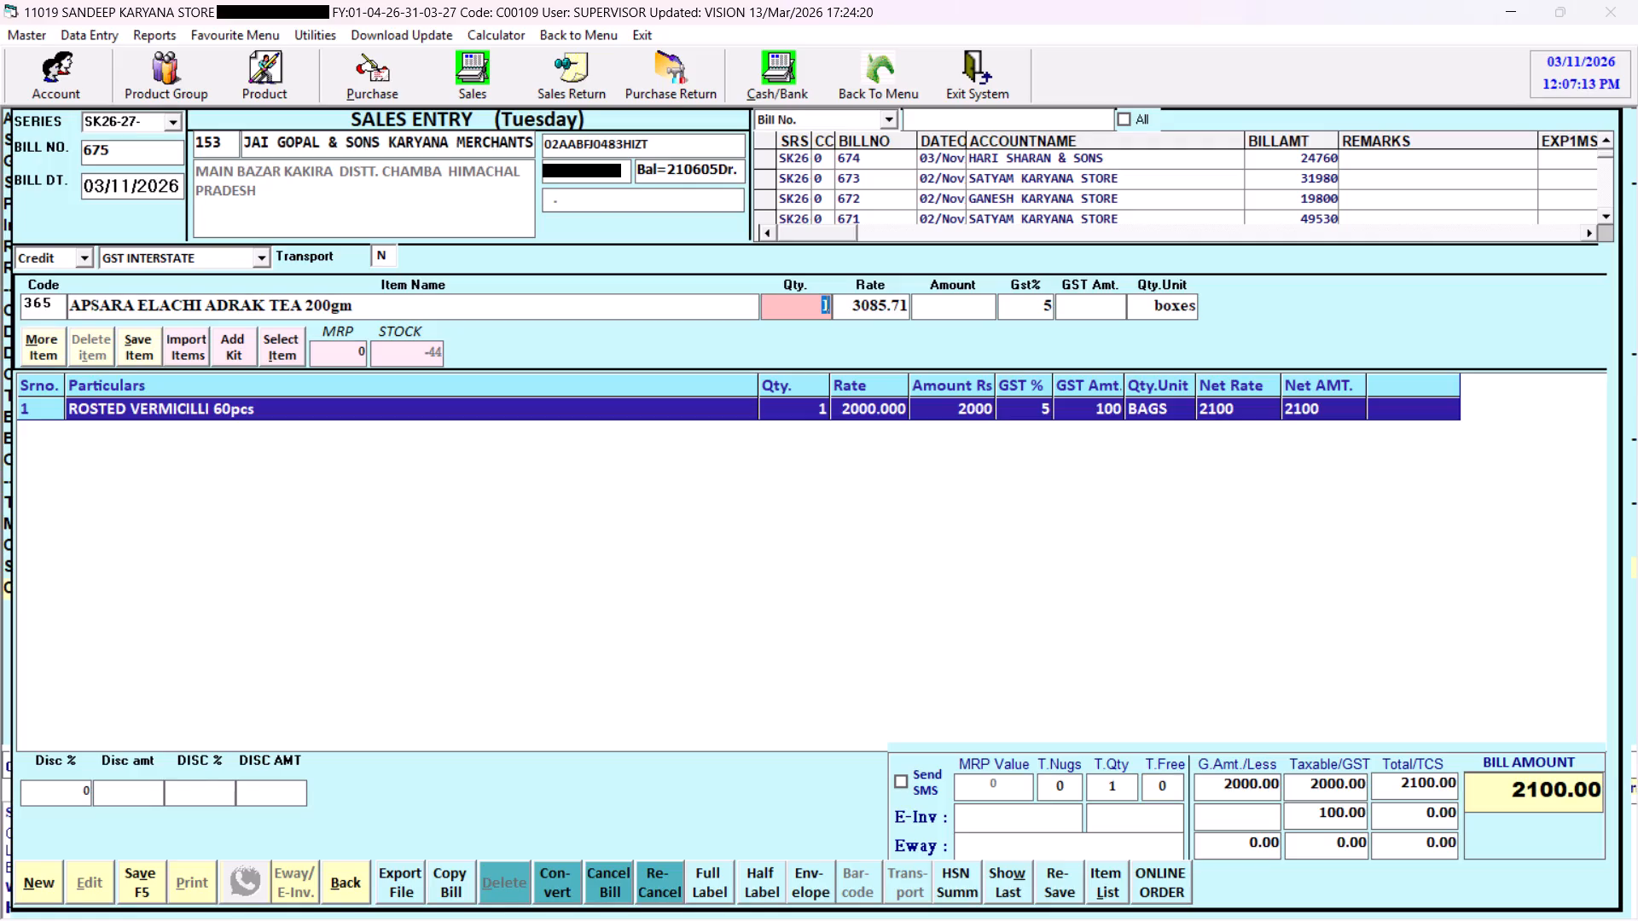
Accept a quantity of 1 for the adrak tea, set its rate to 7085.71, save the line and decline more entries.
key(Return)
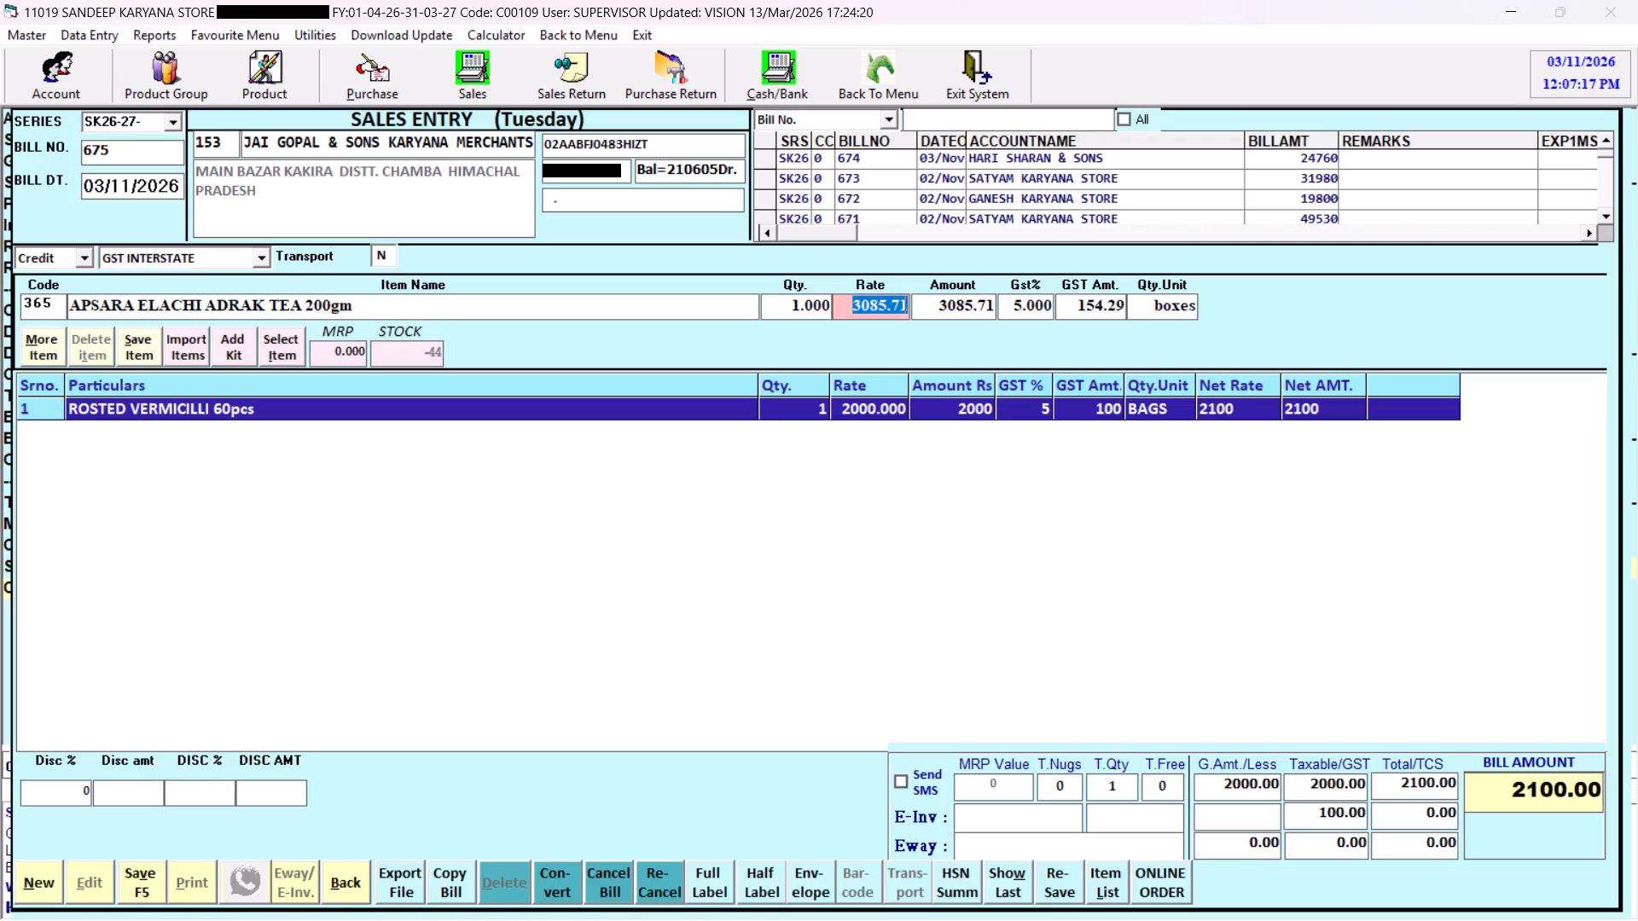
text(7085.71)
key(Return)
key(Return)
key(Return)
key(Return)
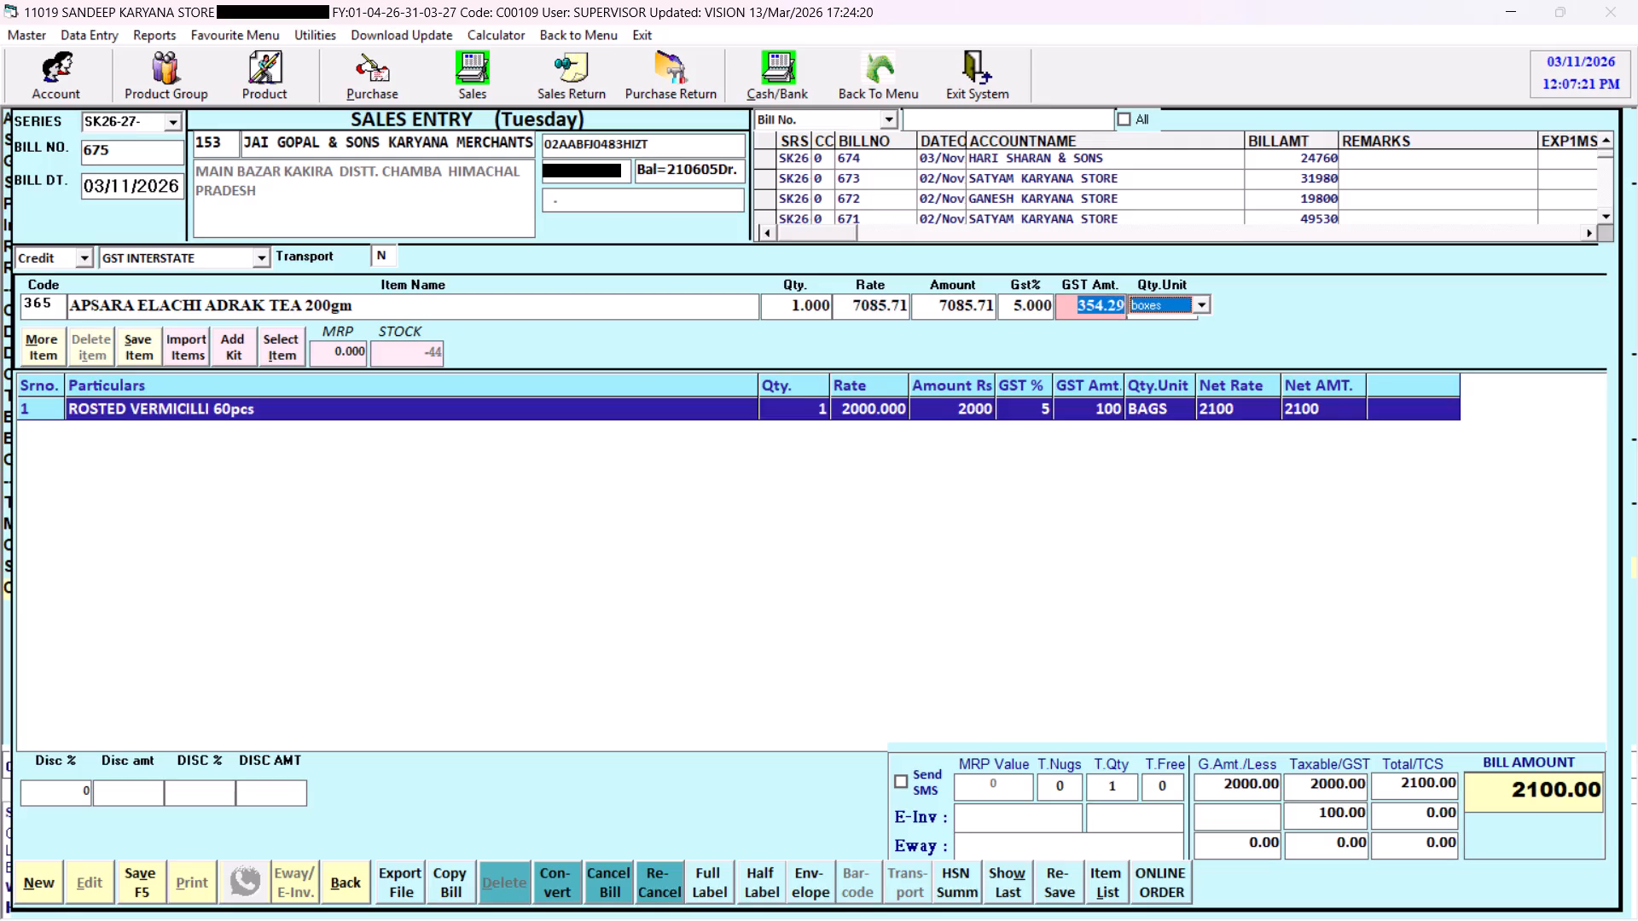
key(Return)
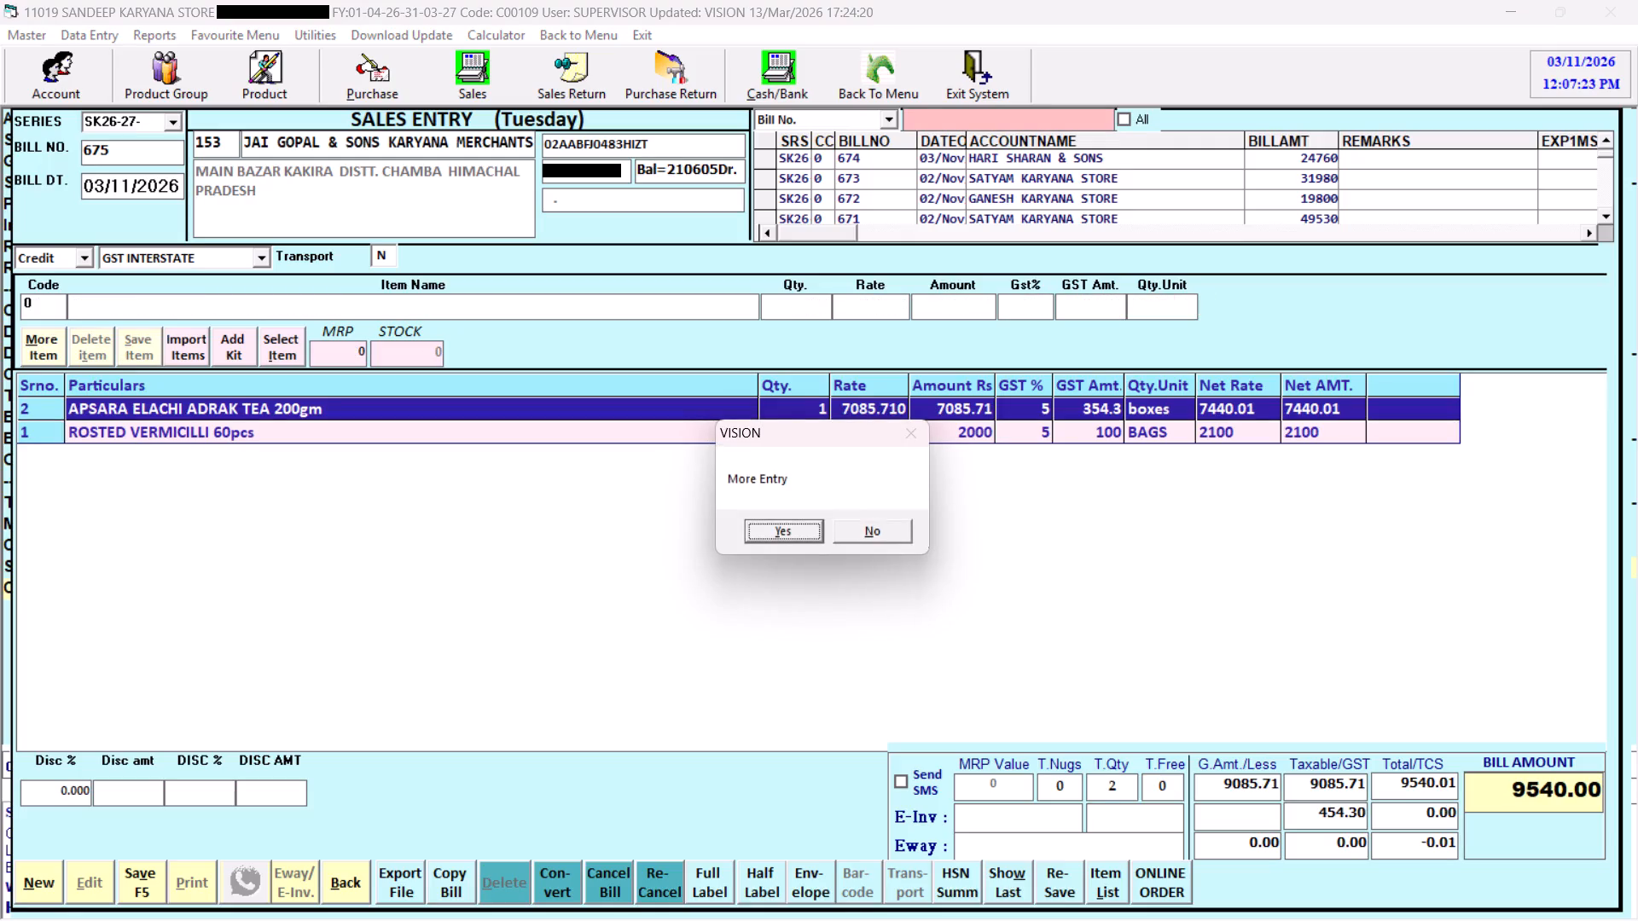
key(Right)
key(Return)
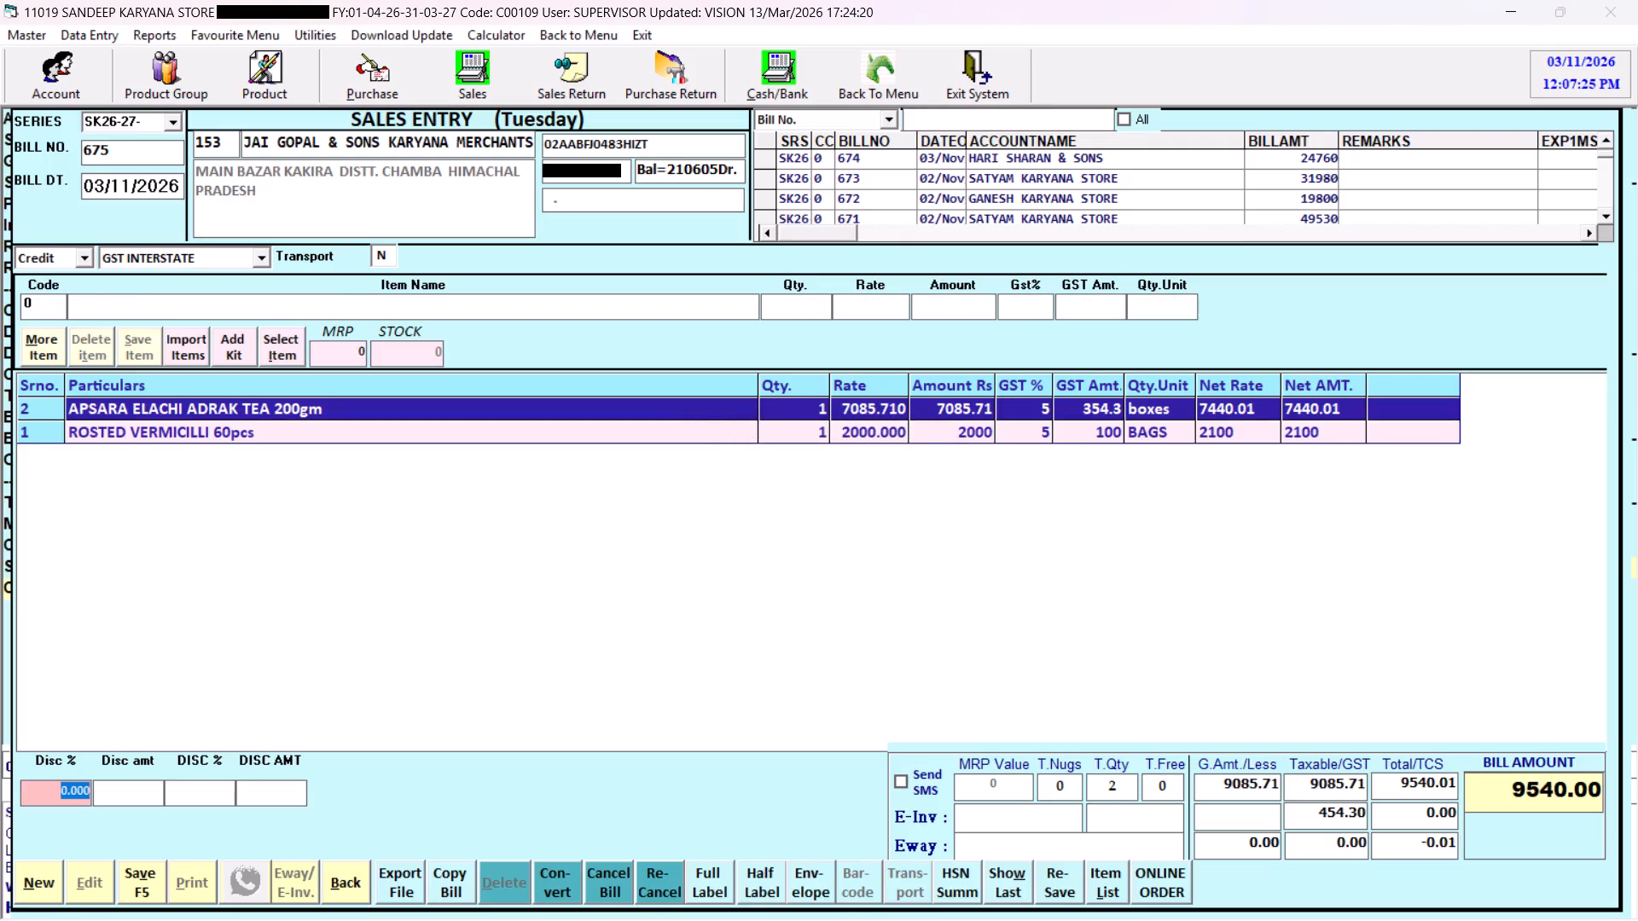
Reopen the APSARA ELACHI ADRAK TEA 200gm bill line and set its quantity unit to BAGS.
click(359, 417)
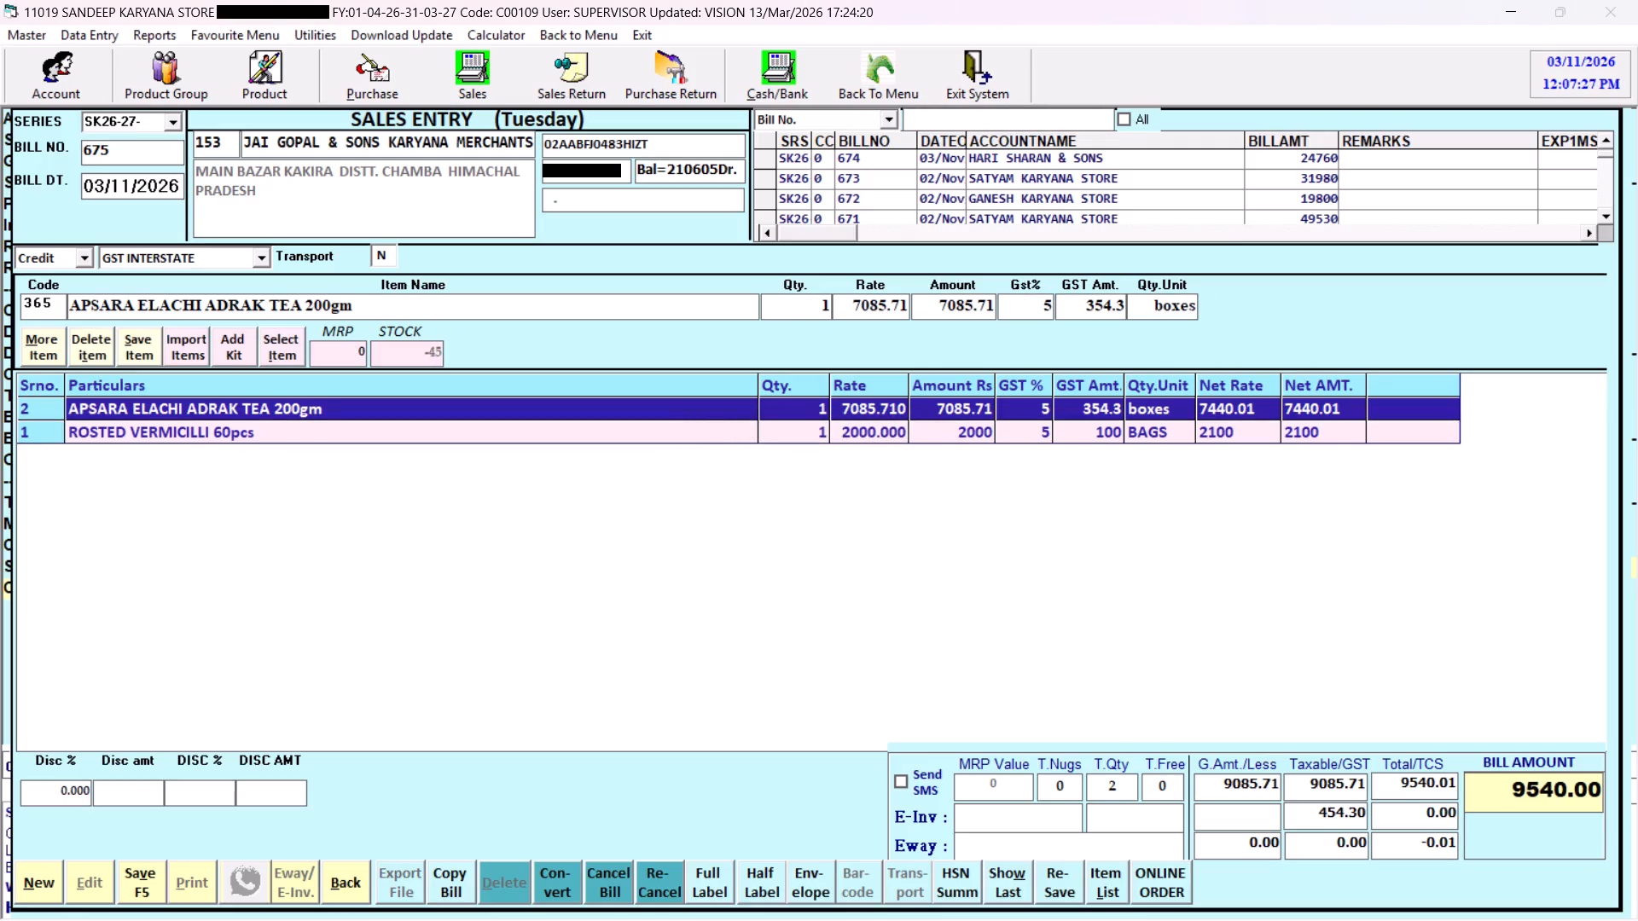
click(1159, 302)
key(Up)
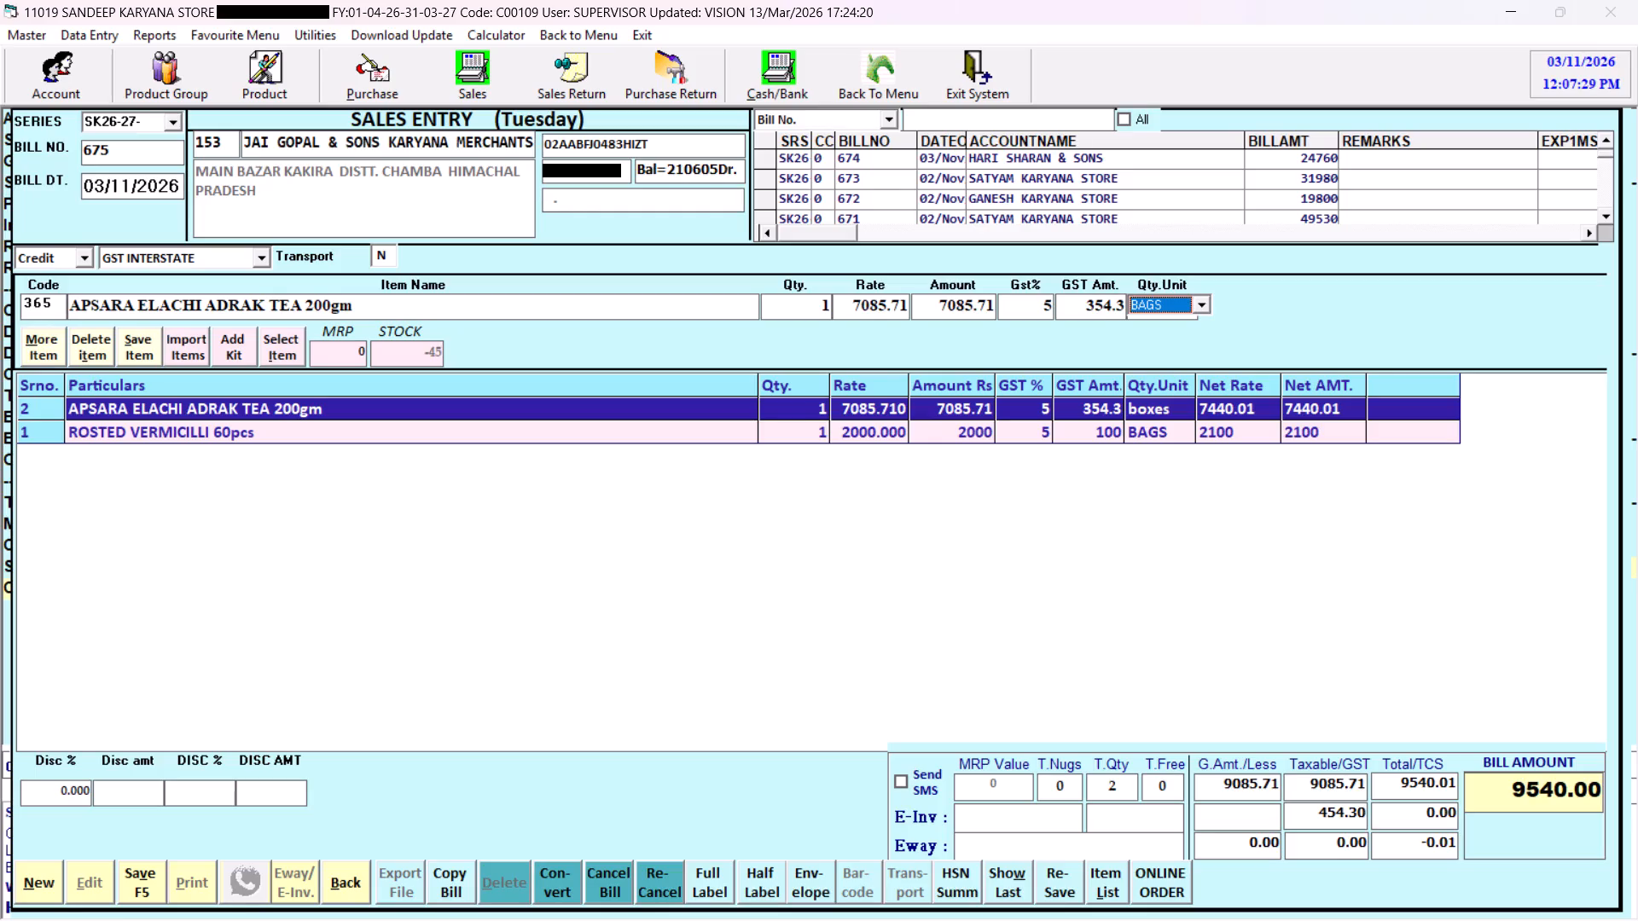
Change the adrak tea line's rate to 6971.42 and save the line.
click(893, 306)
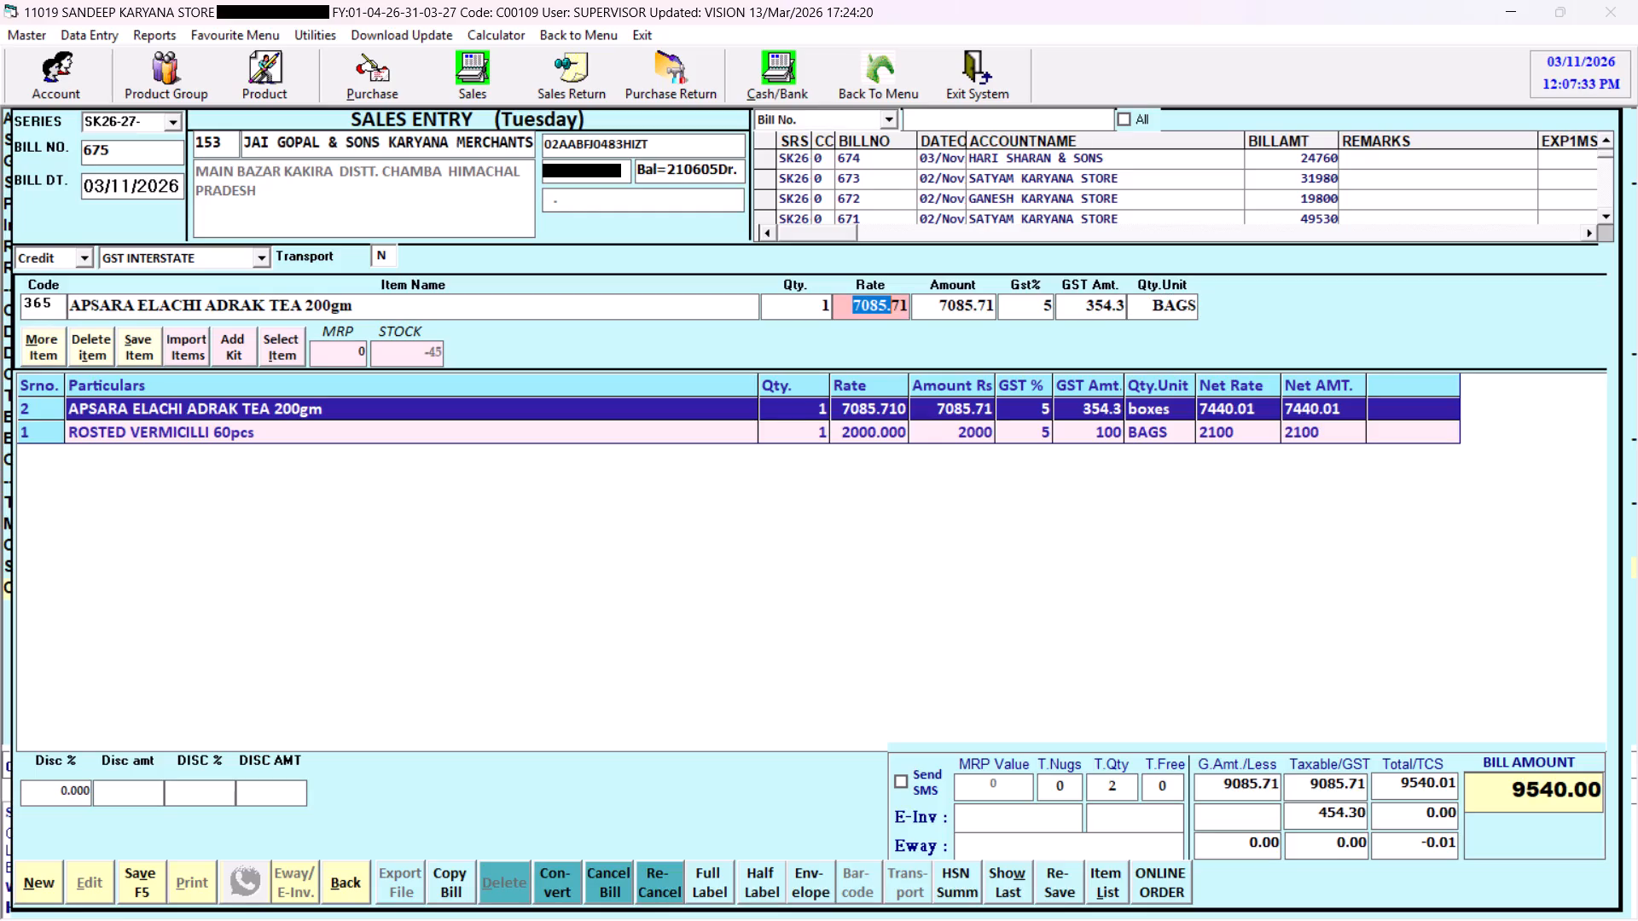
key(Right)
key(Right)
key(BackSpace)
key(BackSpace)
key(BackSpace)
key(BackSpace)
key(BackSpace)
key(BackSpace)
key(BackSpace)
key(BackSpace)
key(BackSpace)
key(BackSpace)
key(BackSpace)
key(BackSpace)
key(BackSpace)
key(BackSpace)
key(BackSpace)
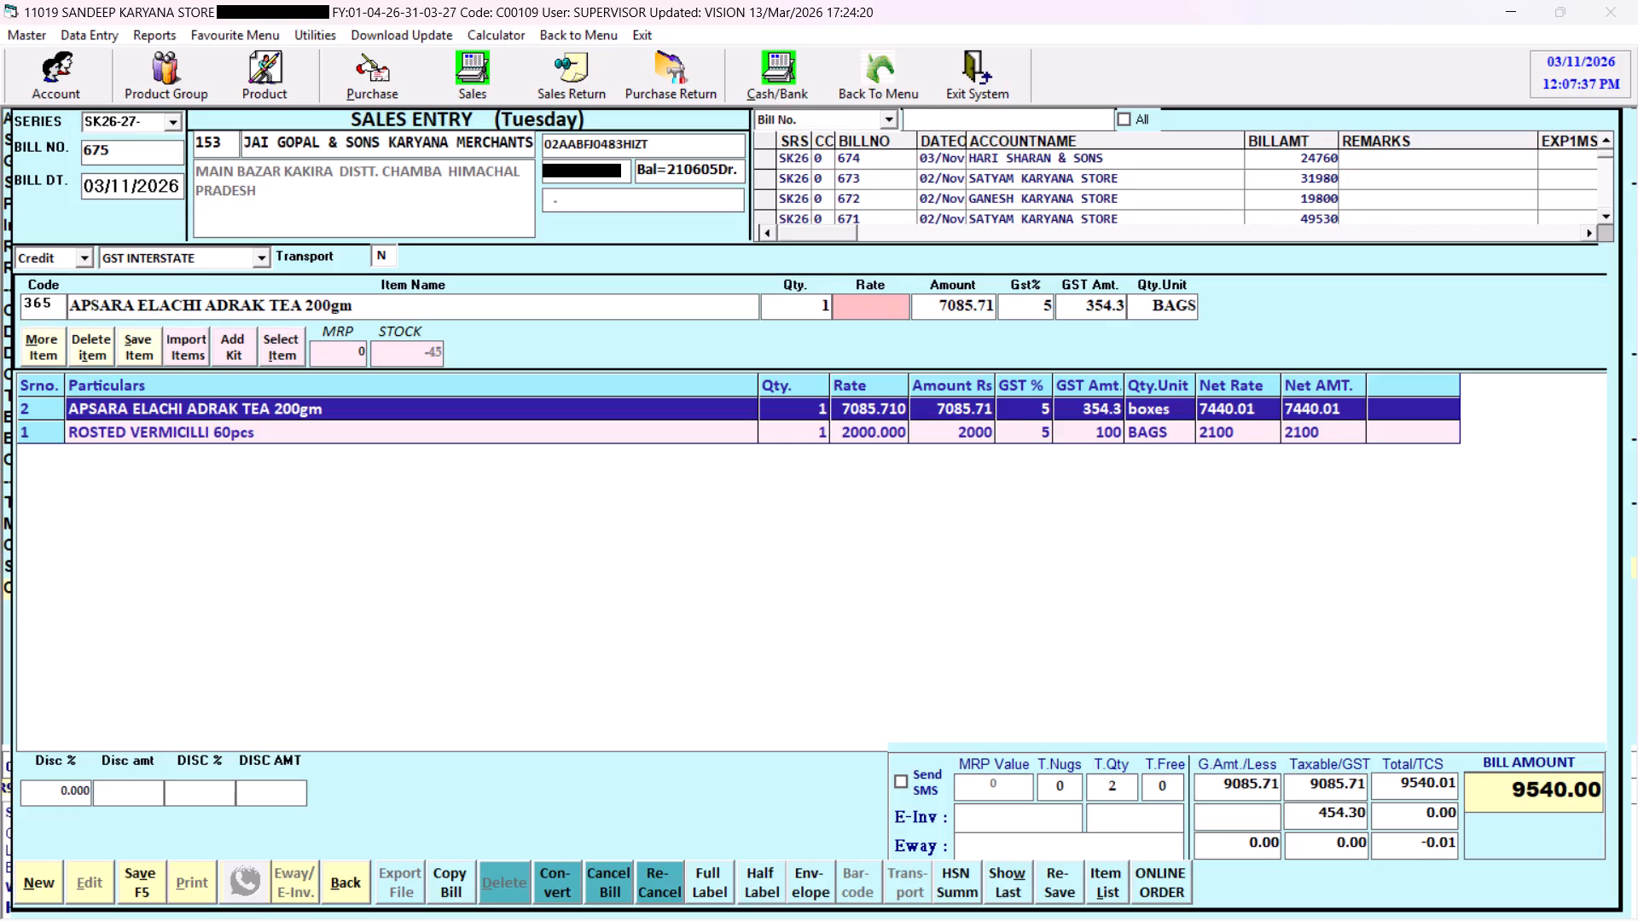
text(697)
text(1.42)
key(Return)
key(Return)
key(Return)
key(Return)
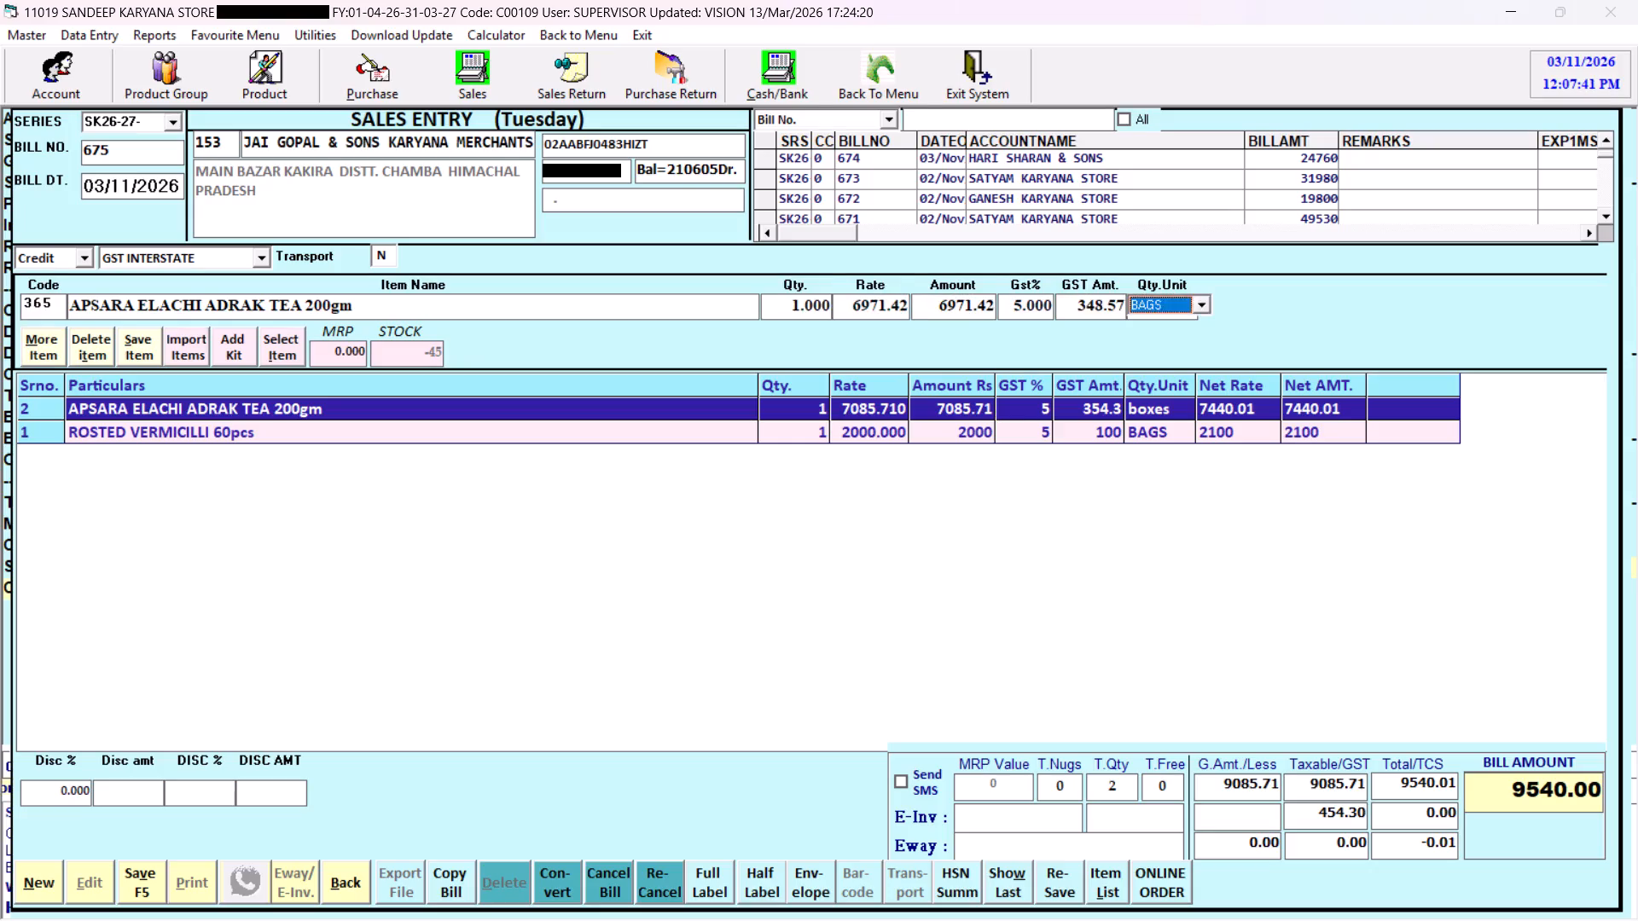
key(Return)
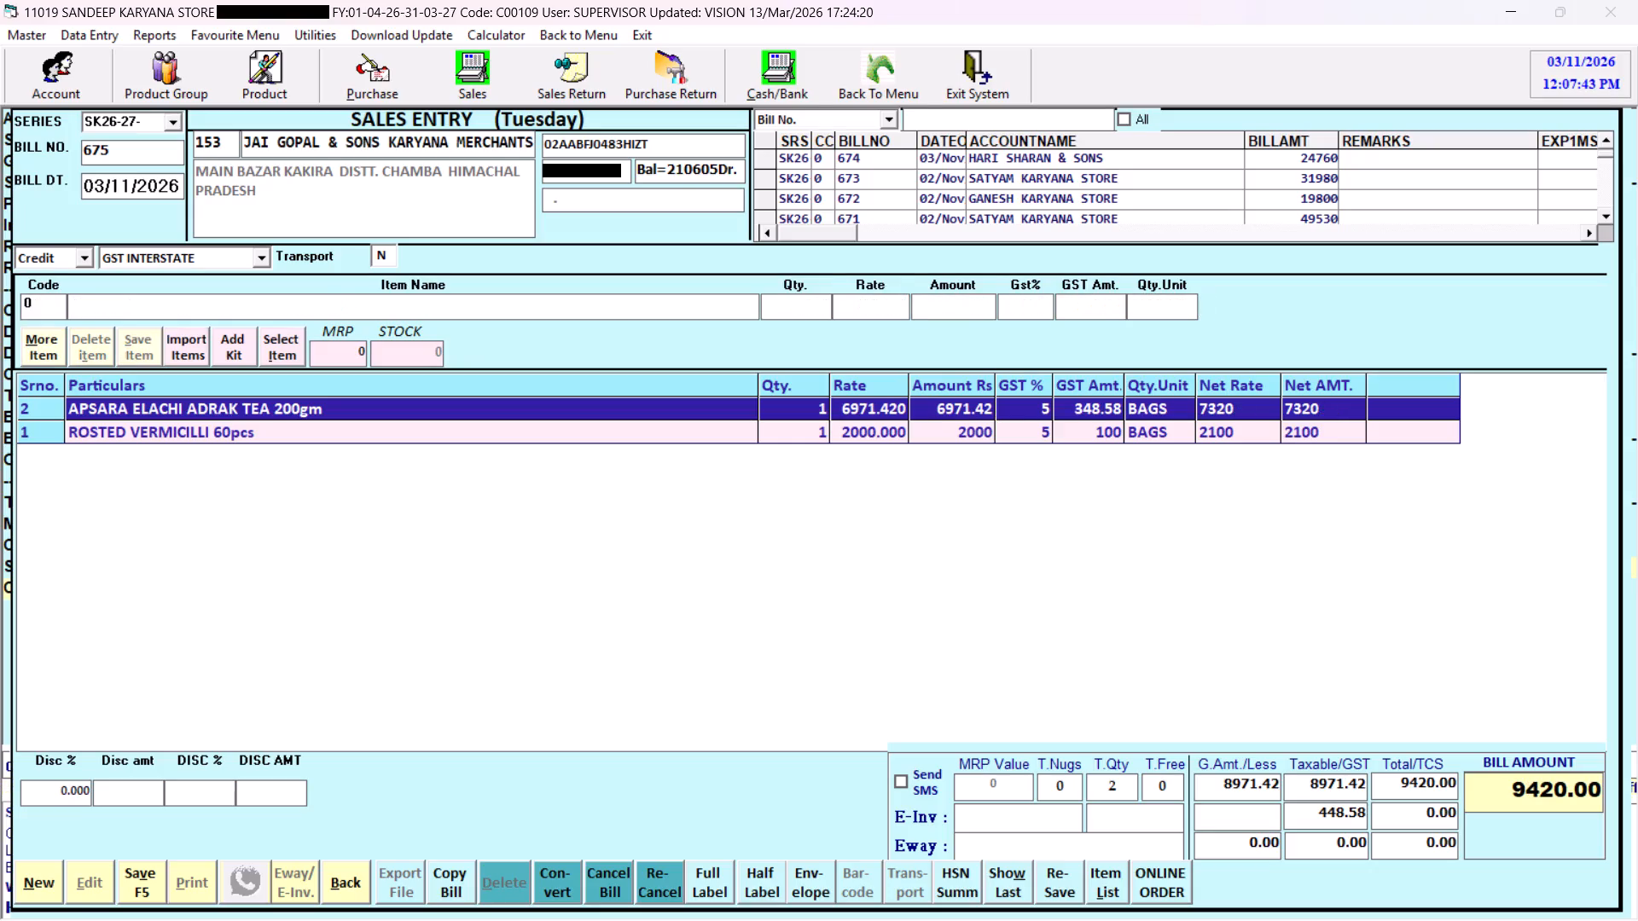
Start another bill line and pick APSARA ELACHI TEA 250GM from the item list, keeping its name.
key(alt+m)
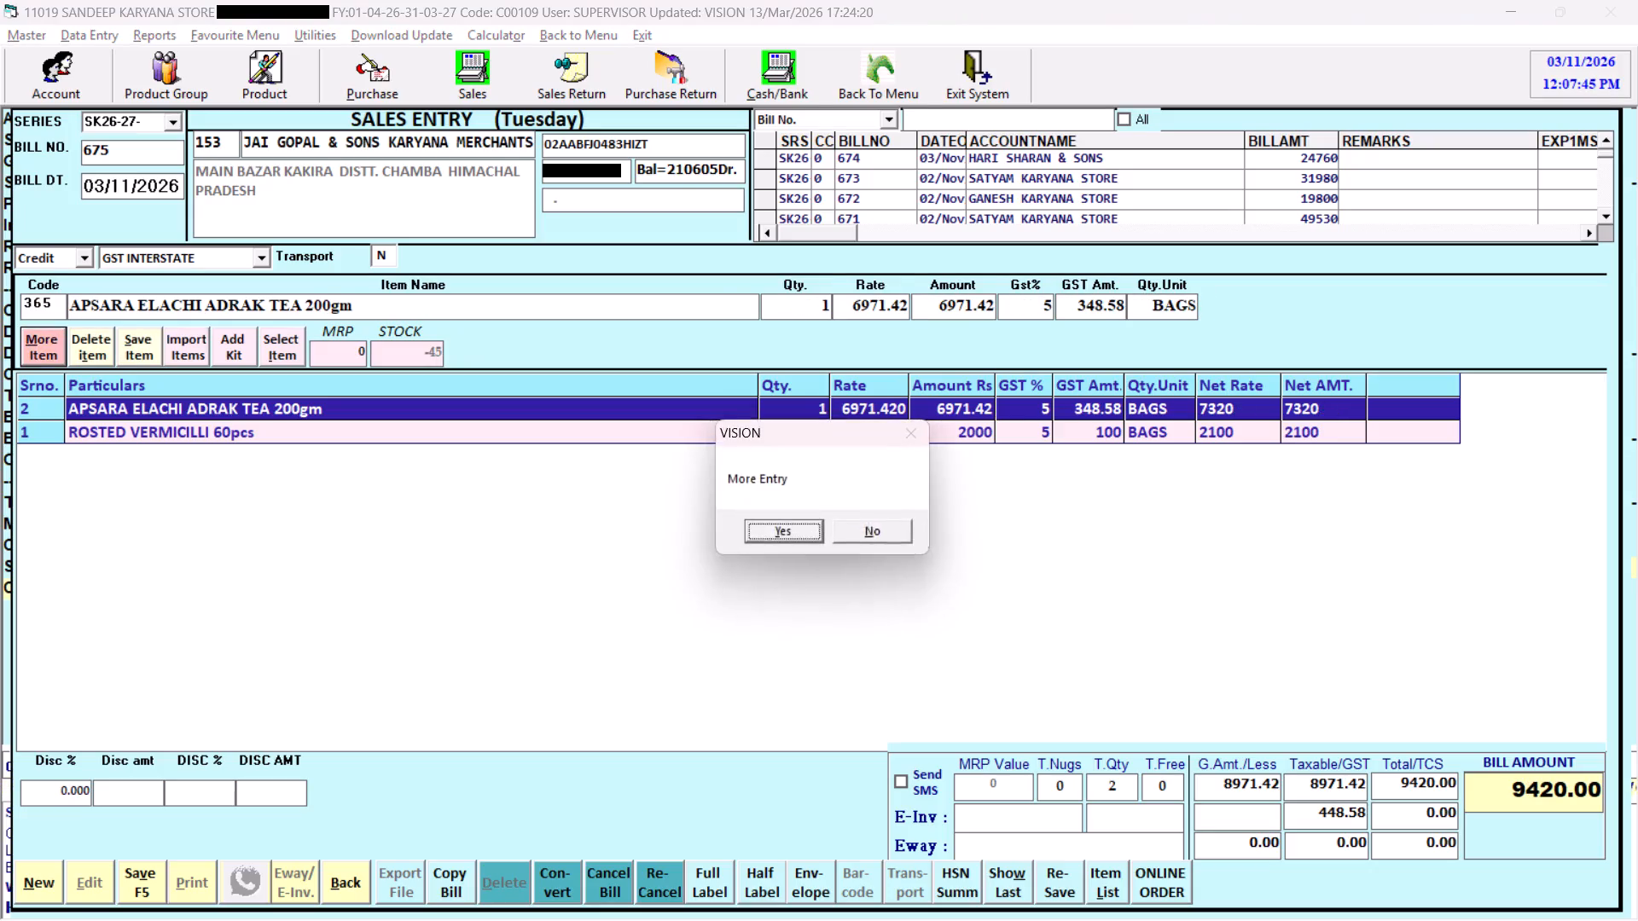
key(Return)
key(Down)
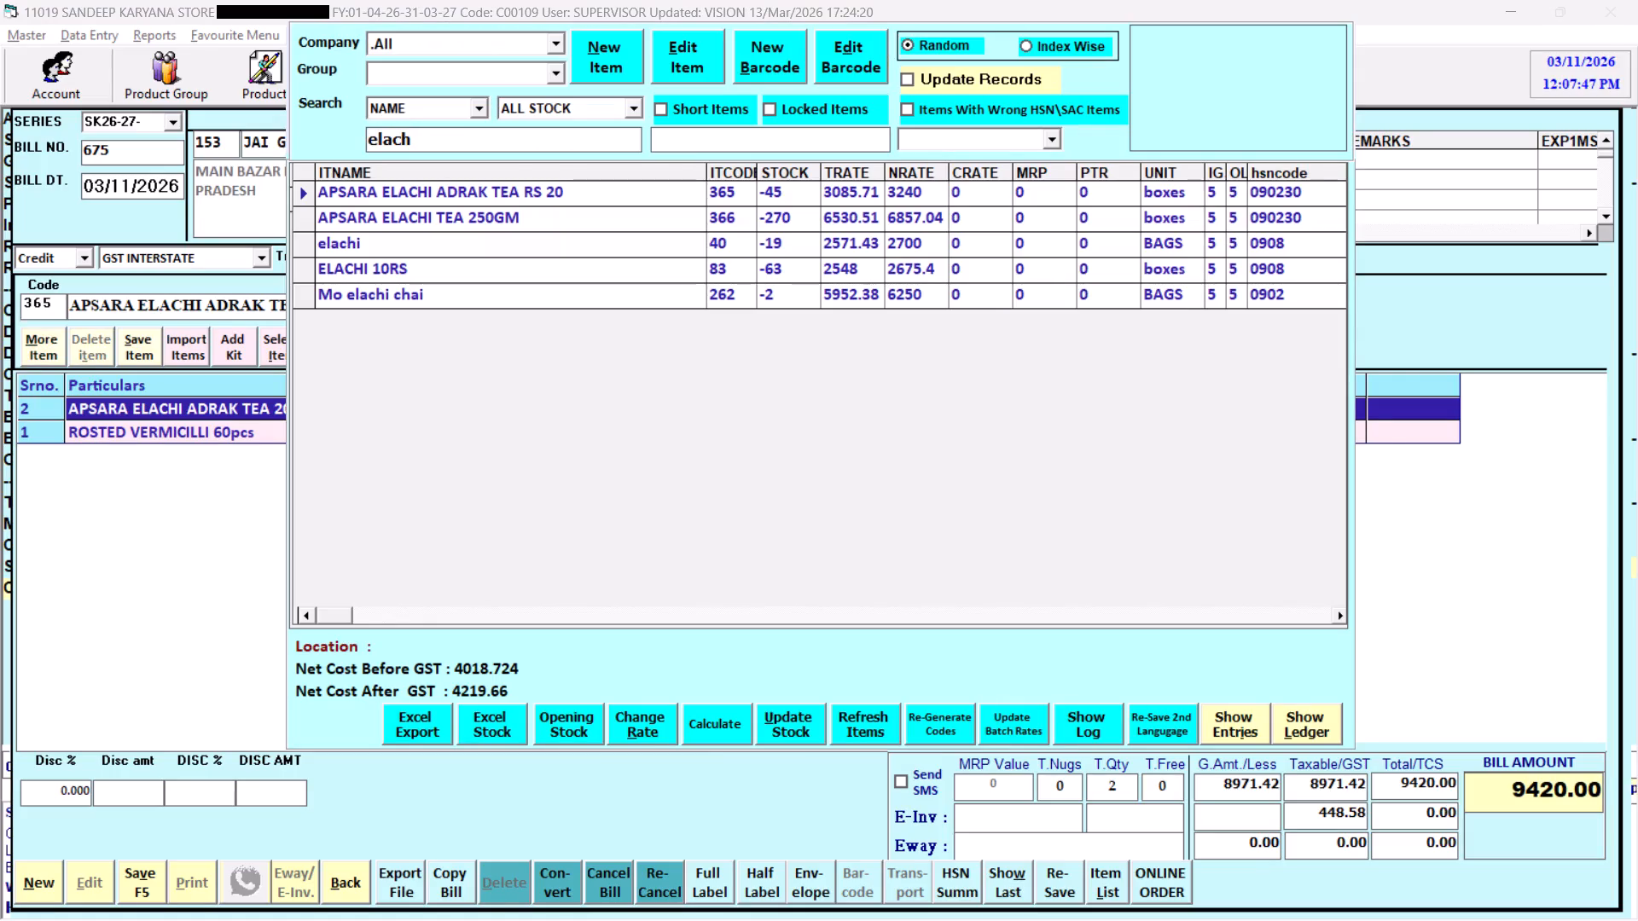
key(Down)
key(Return)
key(Return)
key(Return)
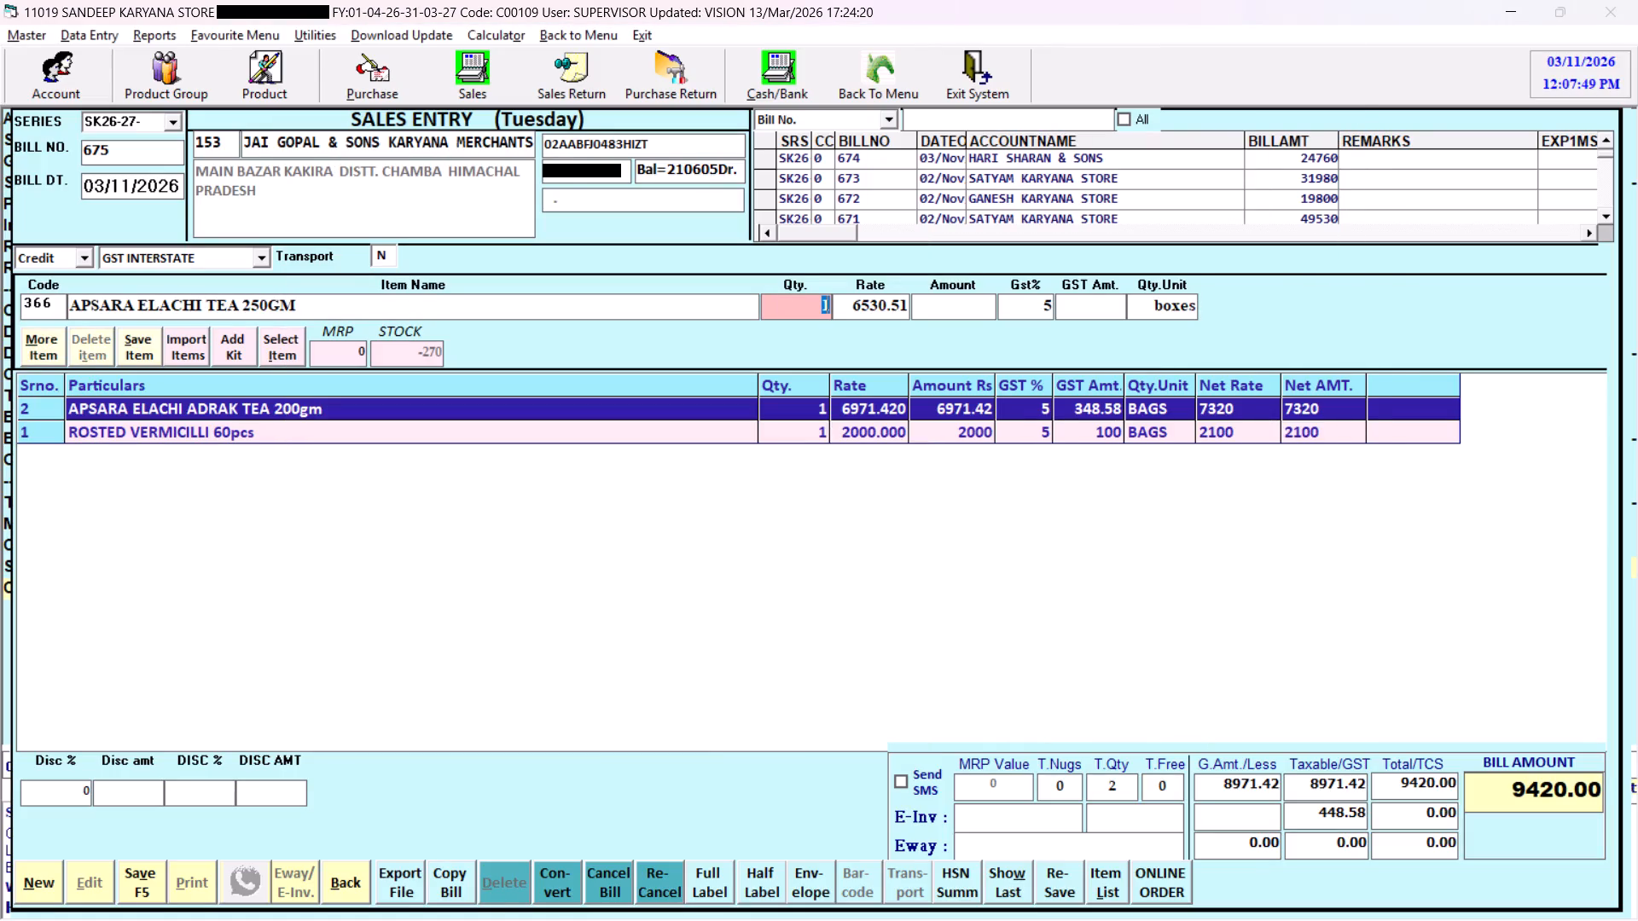
Accept a quantity of 1 for the 250GM elachi tea, set its rate to 7314.28, save the line and decline more entries.
key(Return)
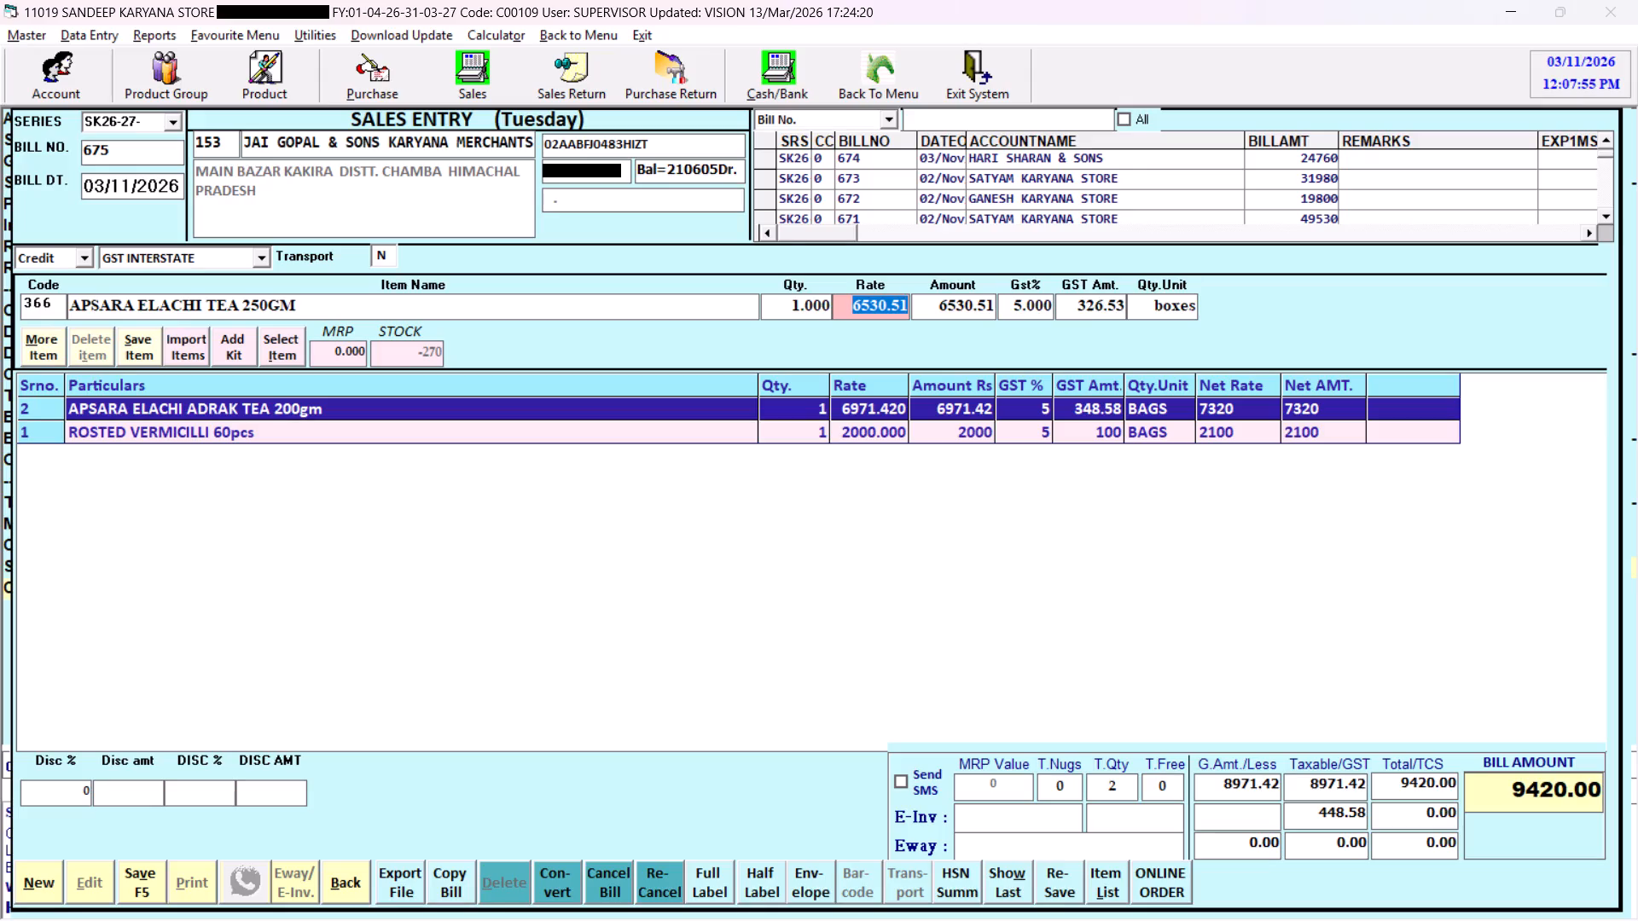
key(7)
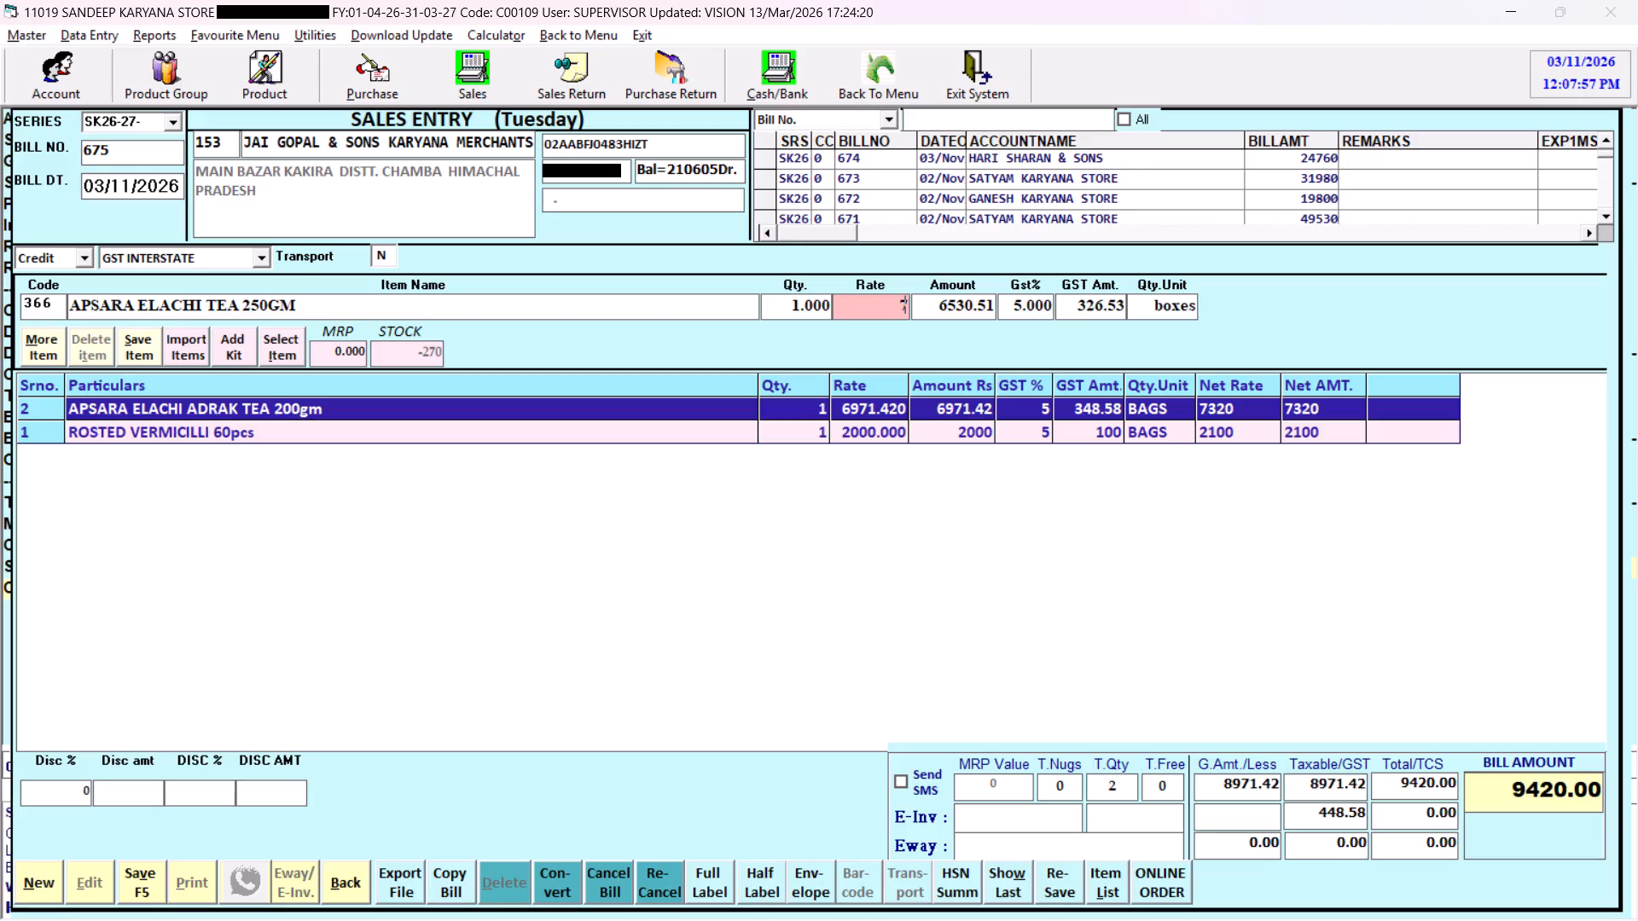
text(314.)
text(.2)
key(BackSpace)
key(BackSpace)
text(82)
key(BackSpace)
key(BackSpace)
text(28)
key(Return)
key(Return)
key(Return)
key(Return)
key(Return)
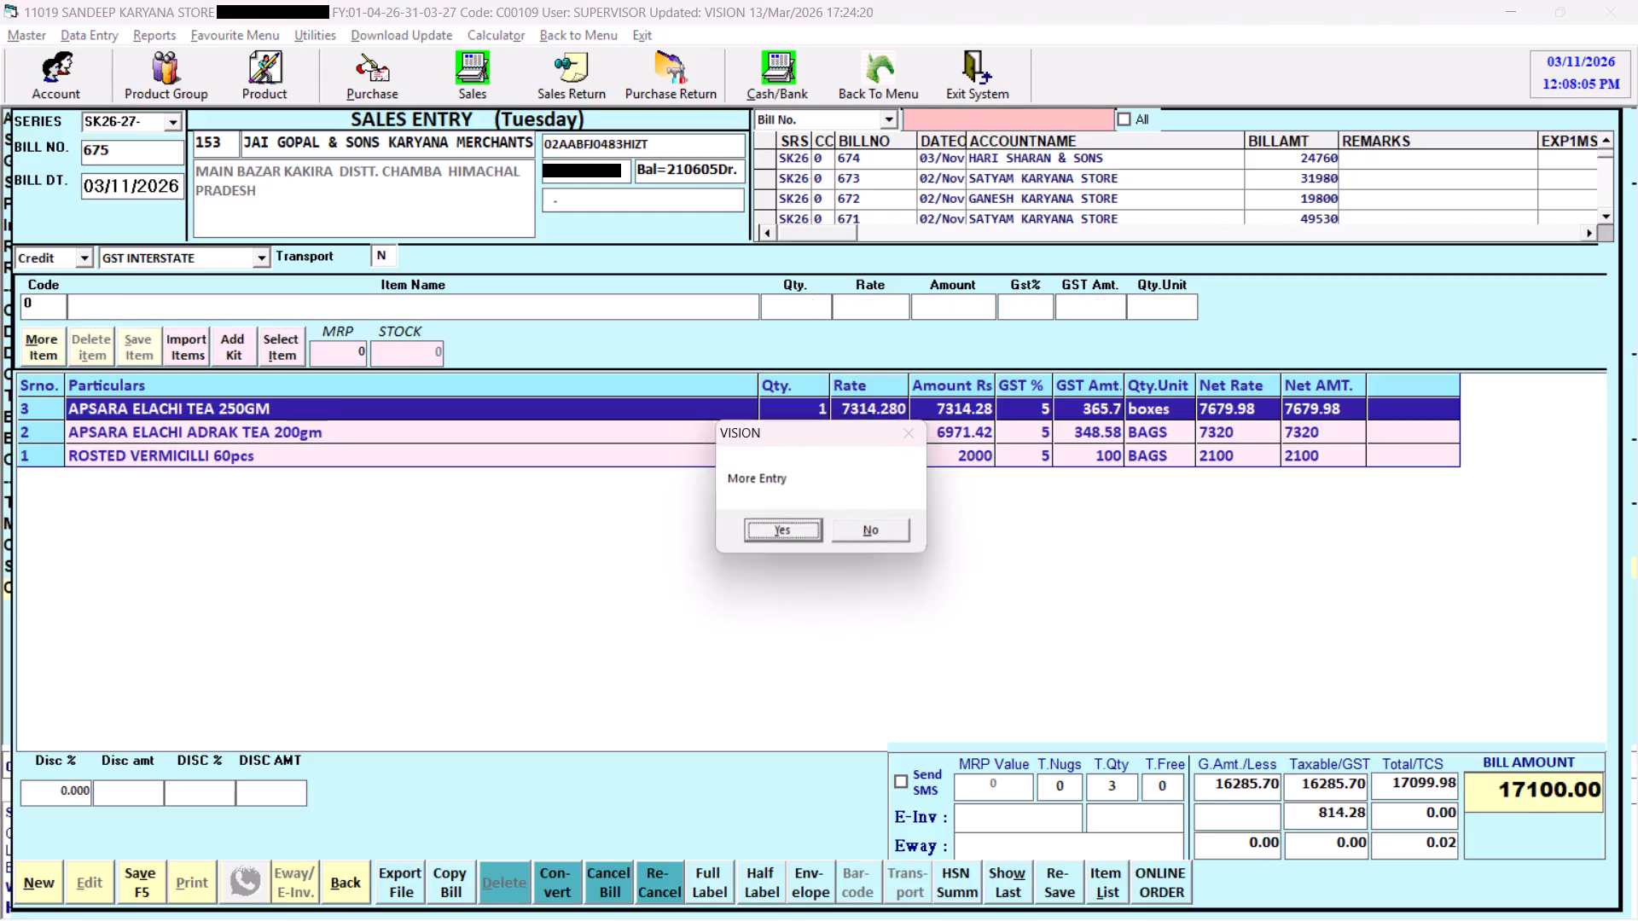
key(Right)
key(Return)
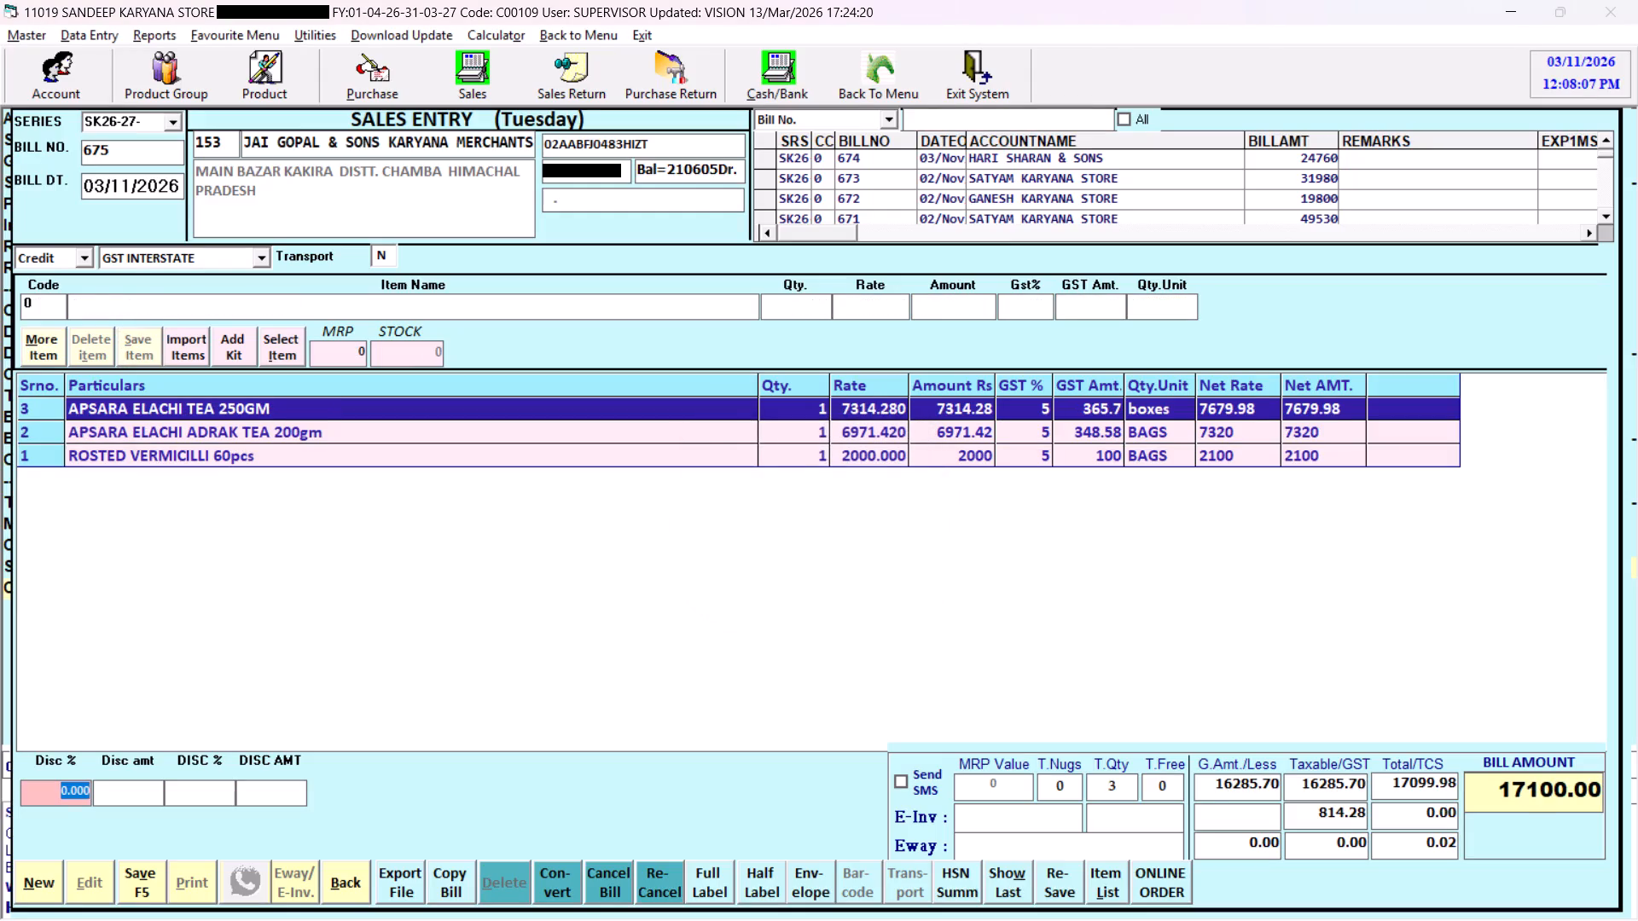
Reopen the APSARA ELACHI TEA 250GM bill line and set its quantity unit to BAGS.
click(909, 412)
click(1152, 321)
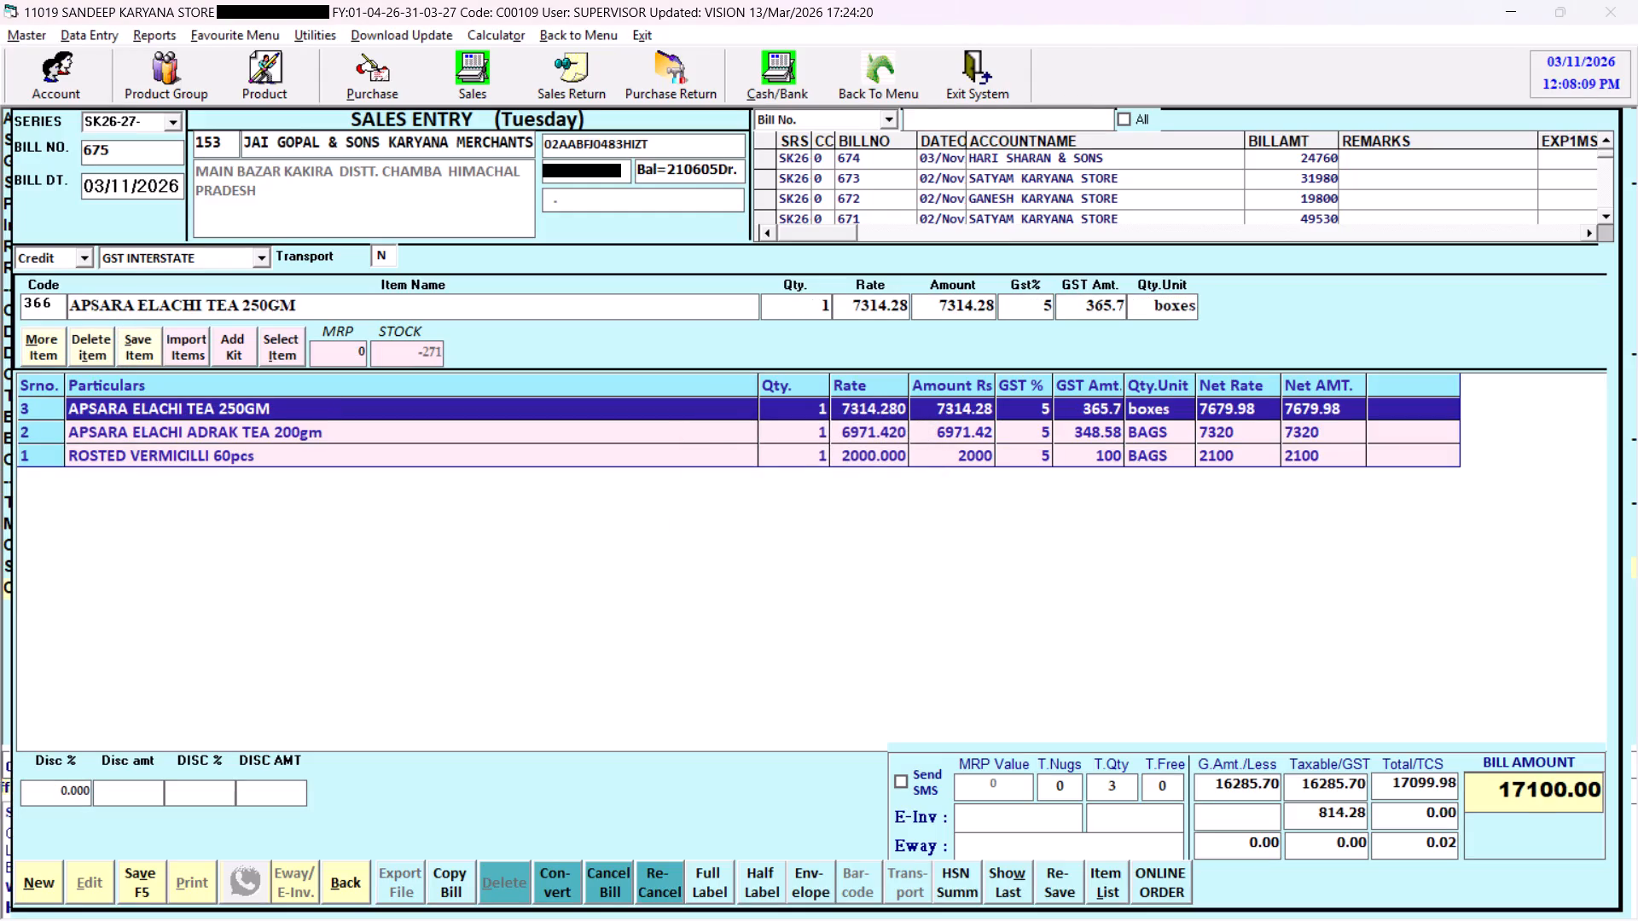
click(1162, 304)
key(Down)
key(Up)
key(Up)
key(Return)
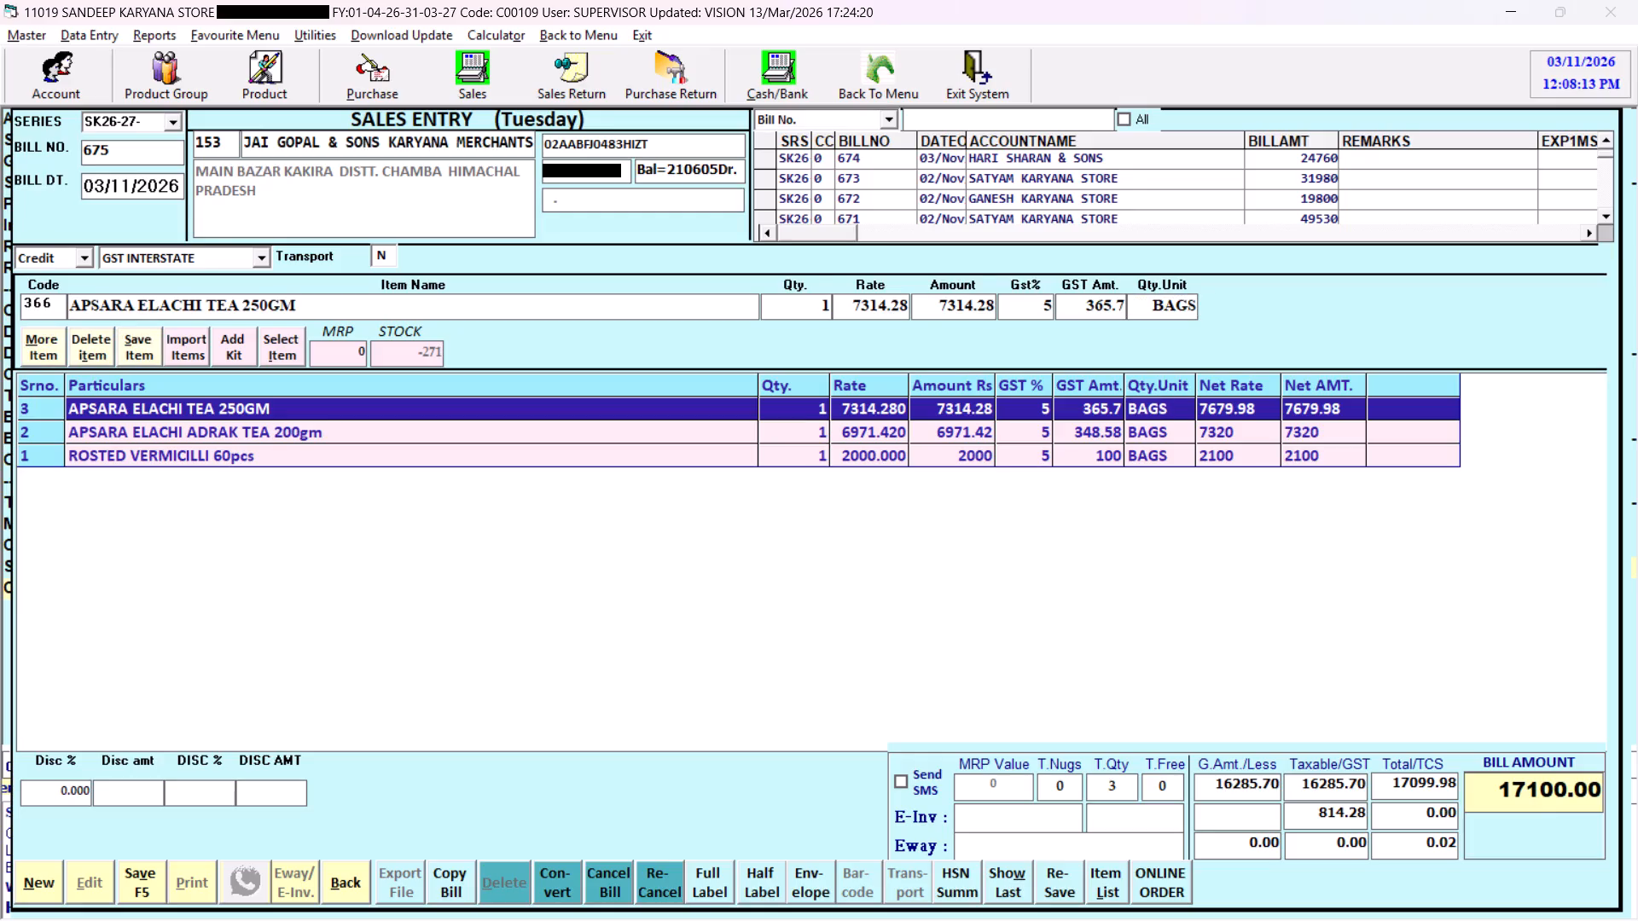
Save bill 675 for JAI GOPAL & SONS.
key(alt+v)
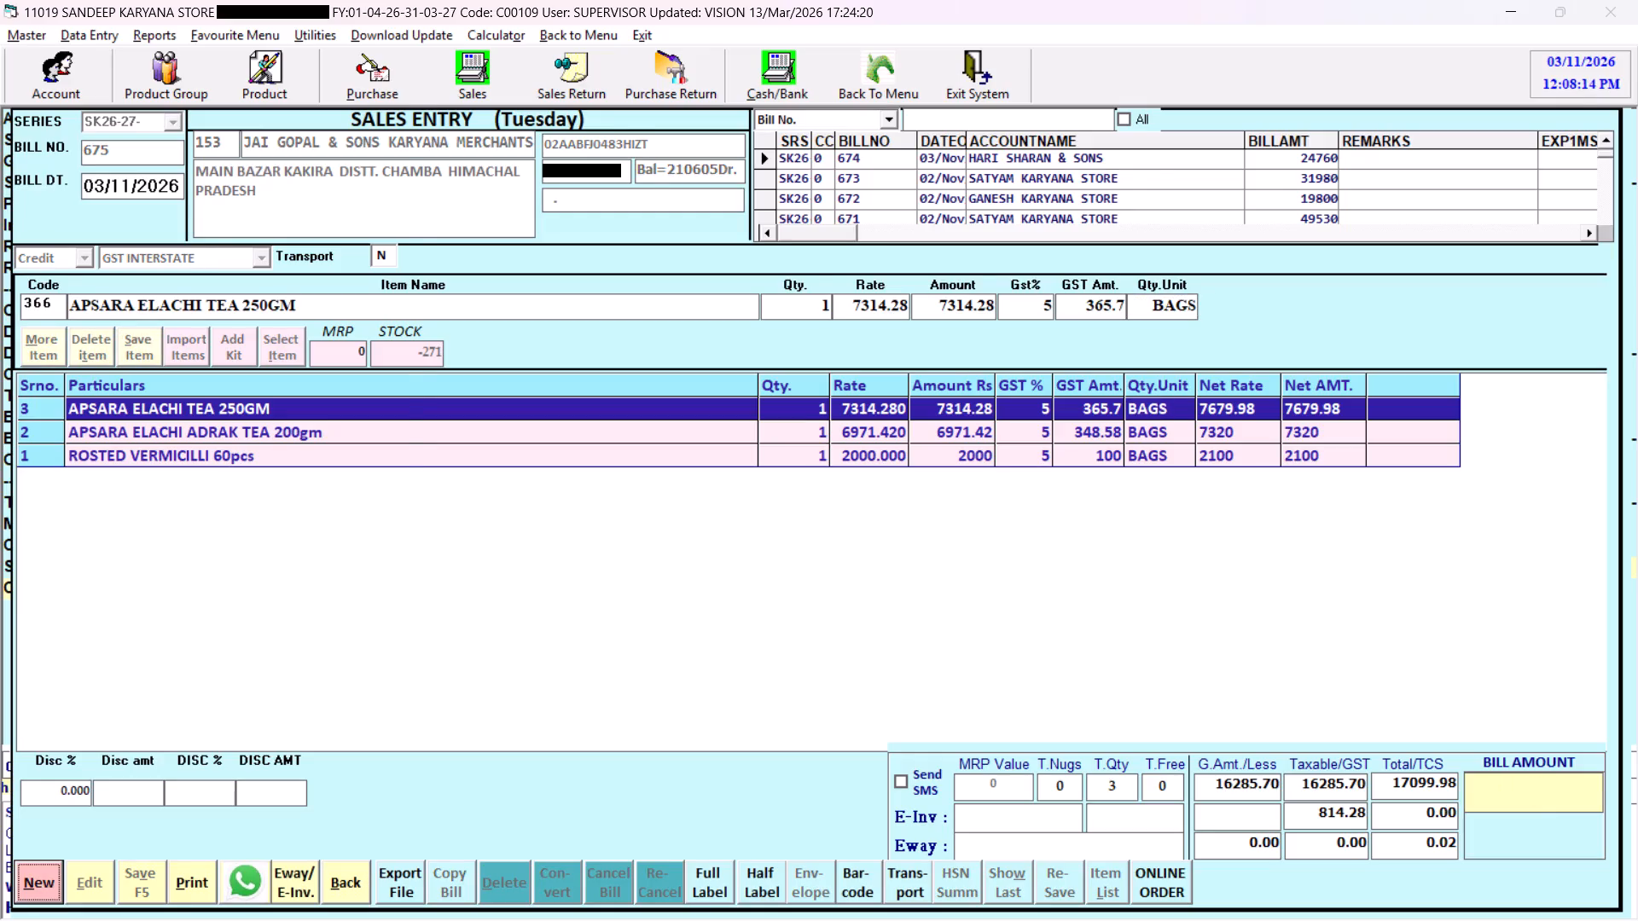
key(alt+m)
Start bill 676 and choose AMAR TRADERS as the account, keeping the Credit and GST INTERSTATE settings.
key(alt+n)
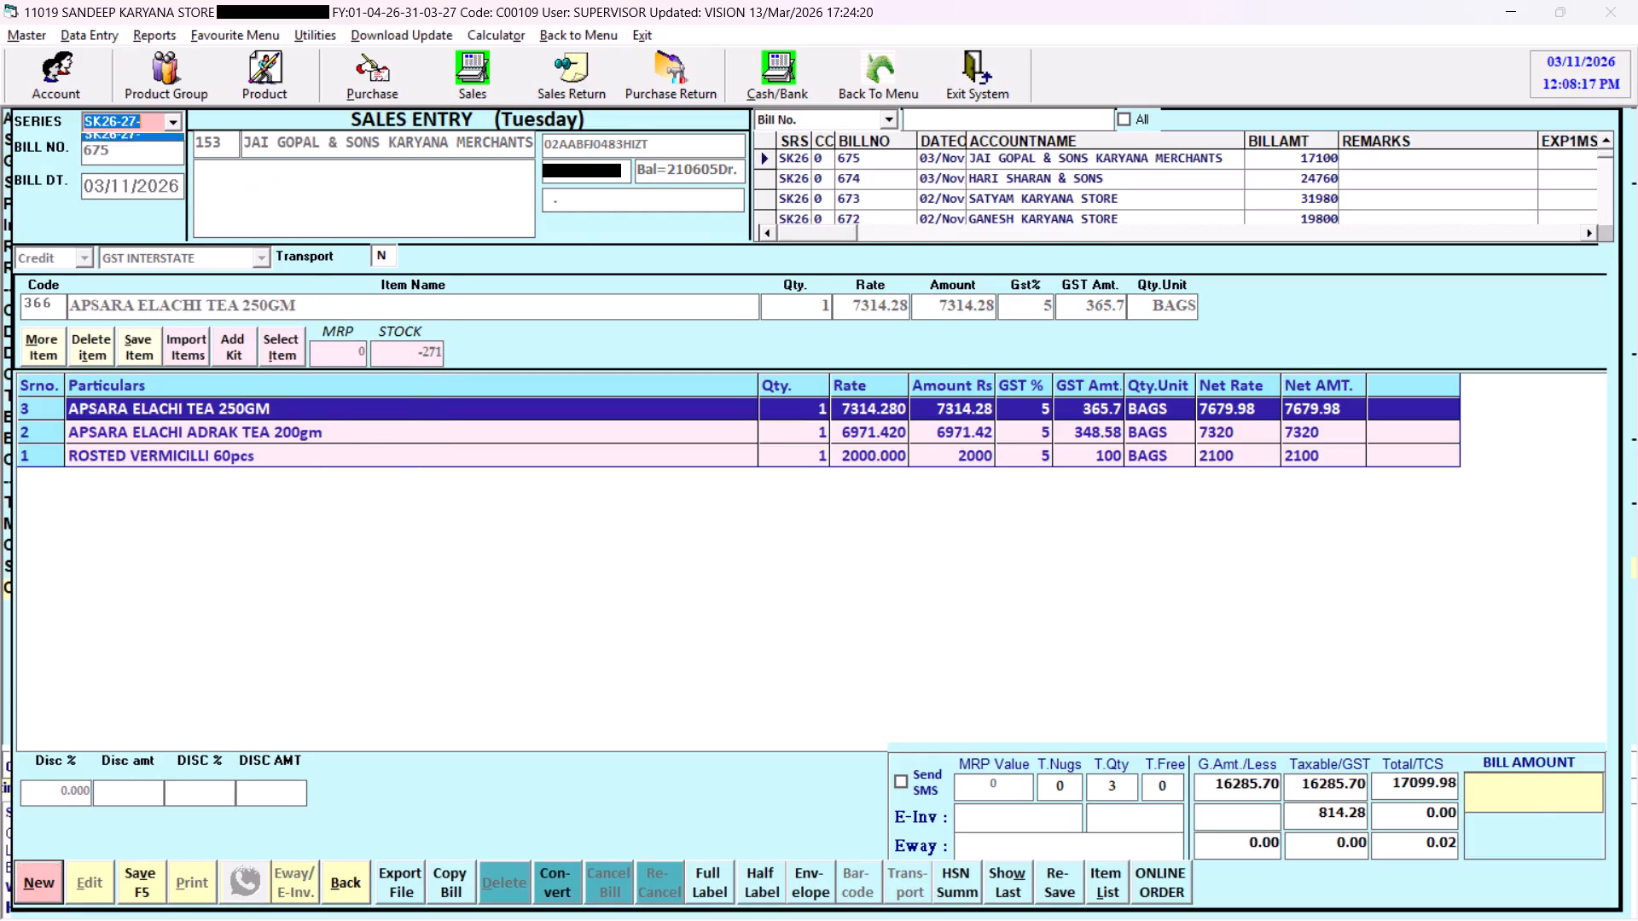
key(Return)
key(Return)
text(ama)
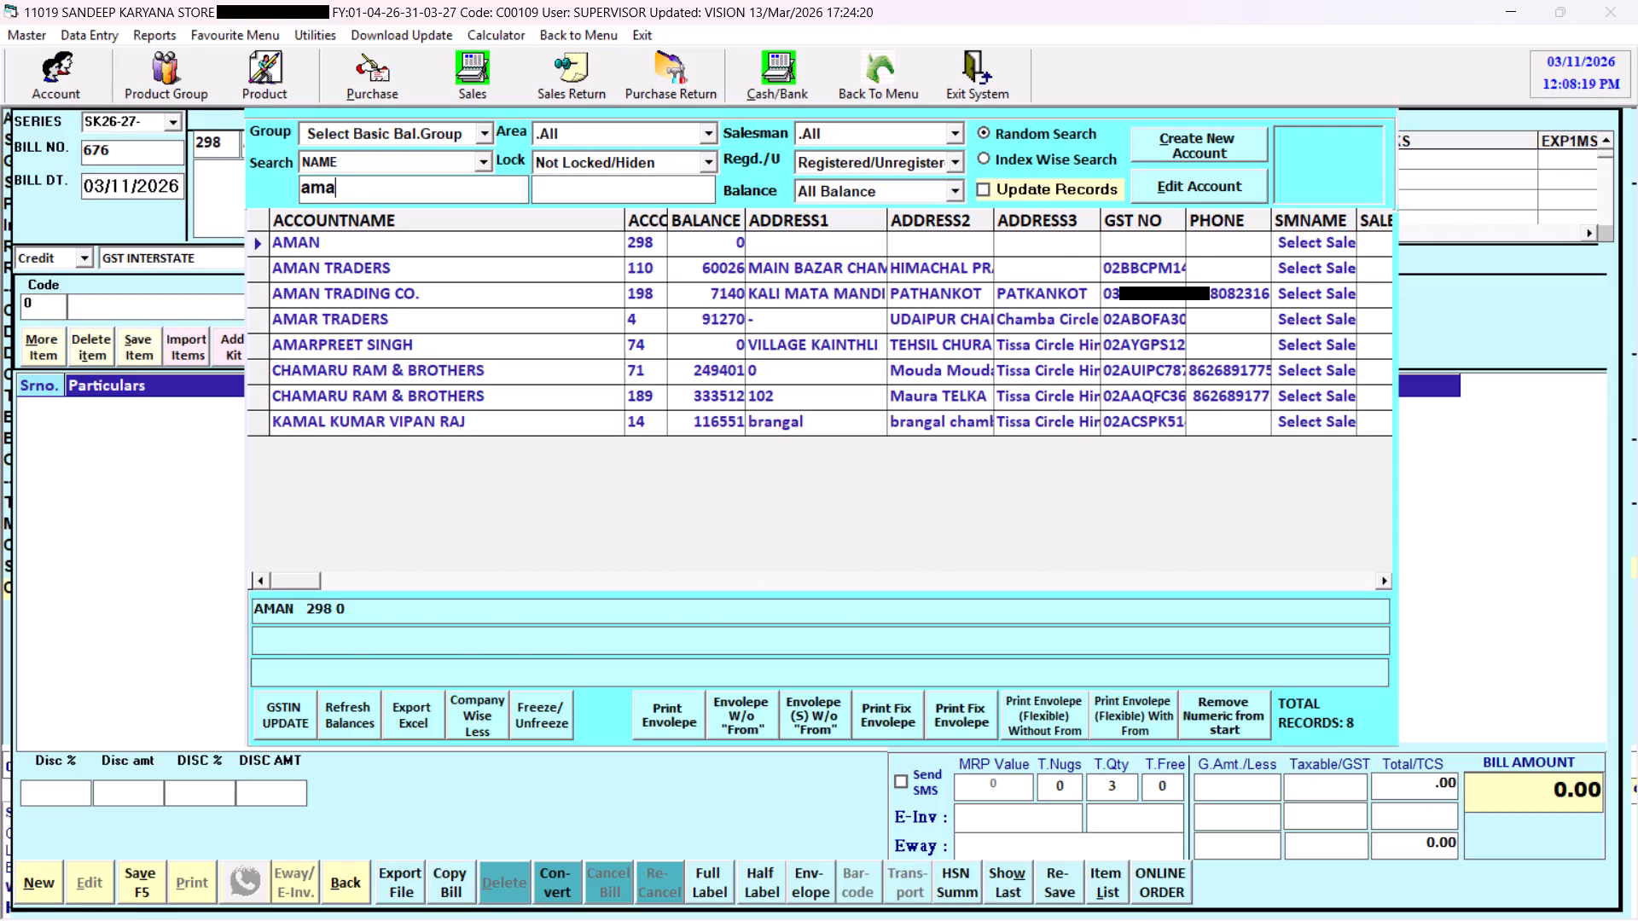
key(r)
key(Return)
key(Return)
key(Return)
key(Return)
key(Return)
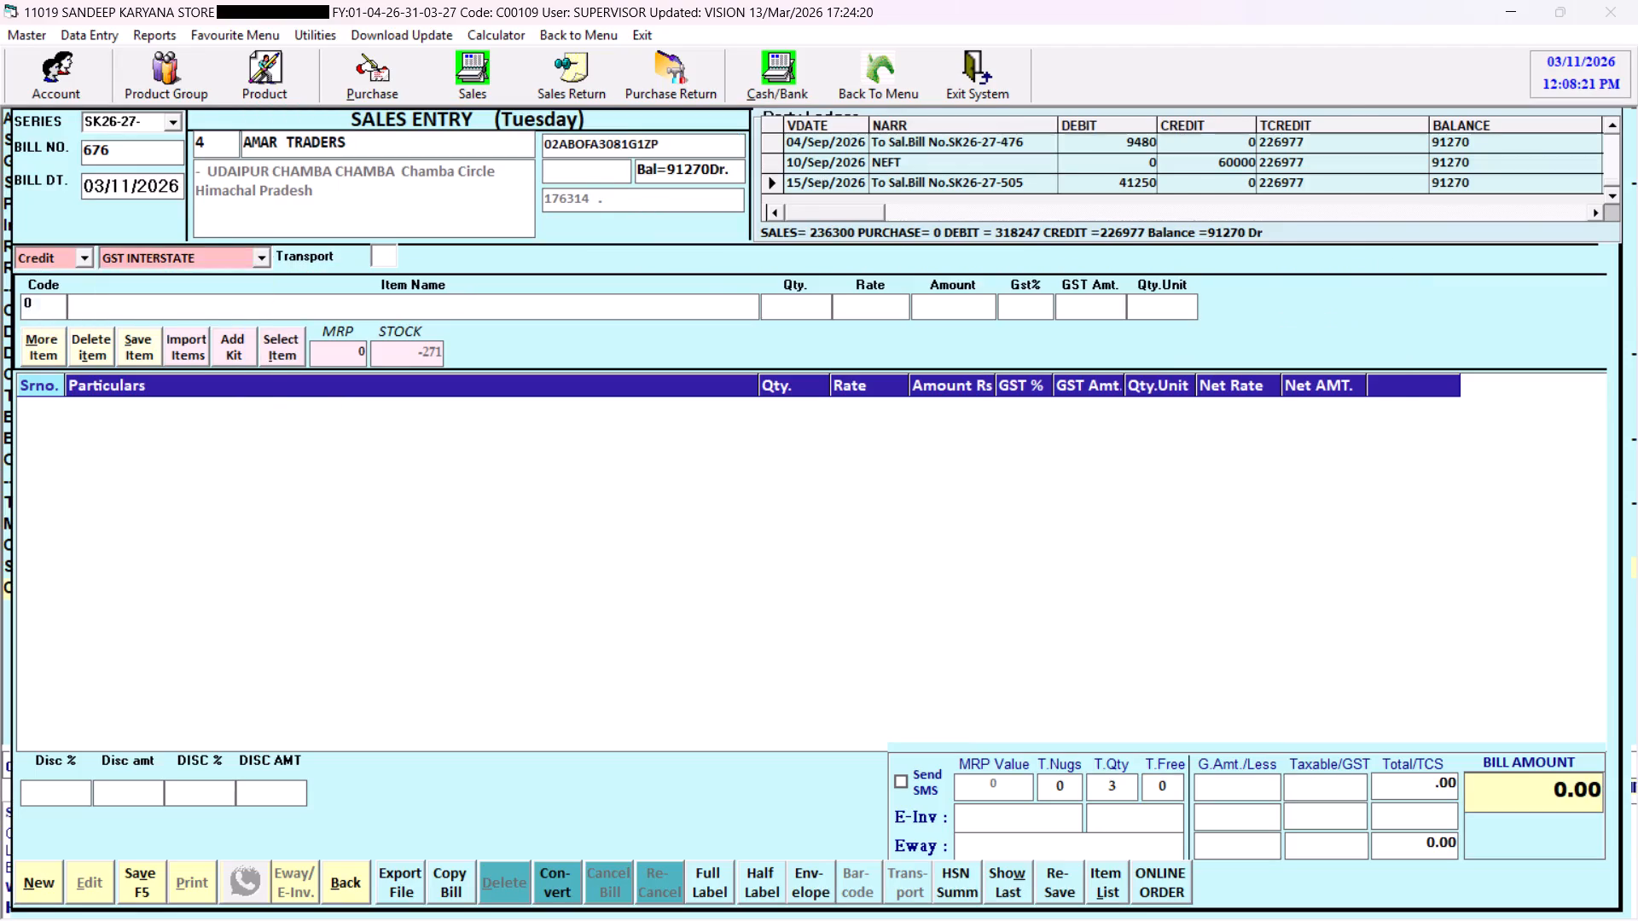
key(Return)
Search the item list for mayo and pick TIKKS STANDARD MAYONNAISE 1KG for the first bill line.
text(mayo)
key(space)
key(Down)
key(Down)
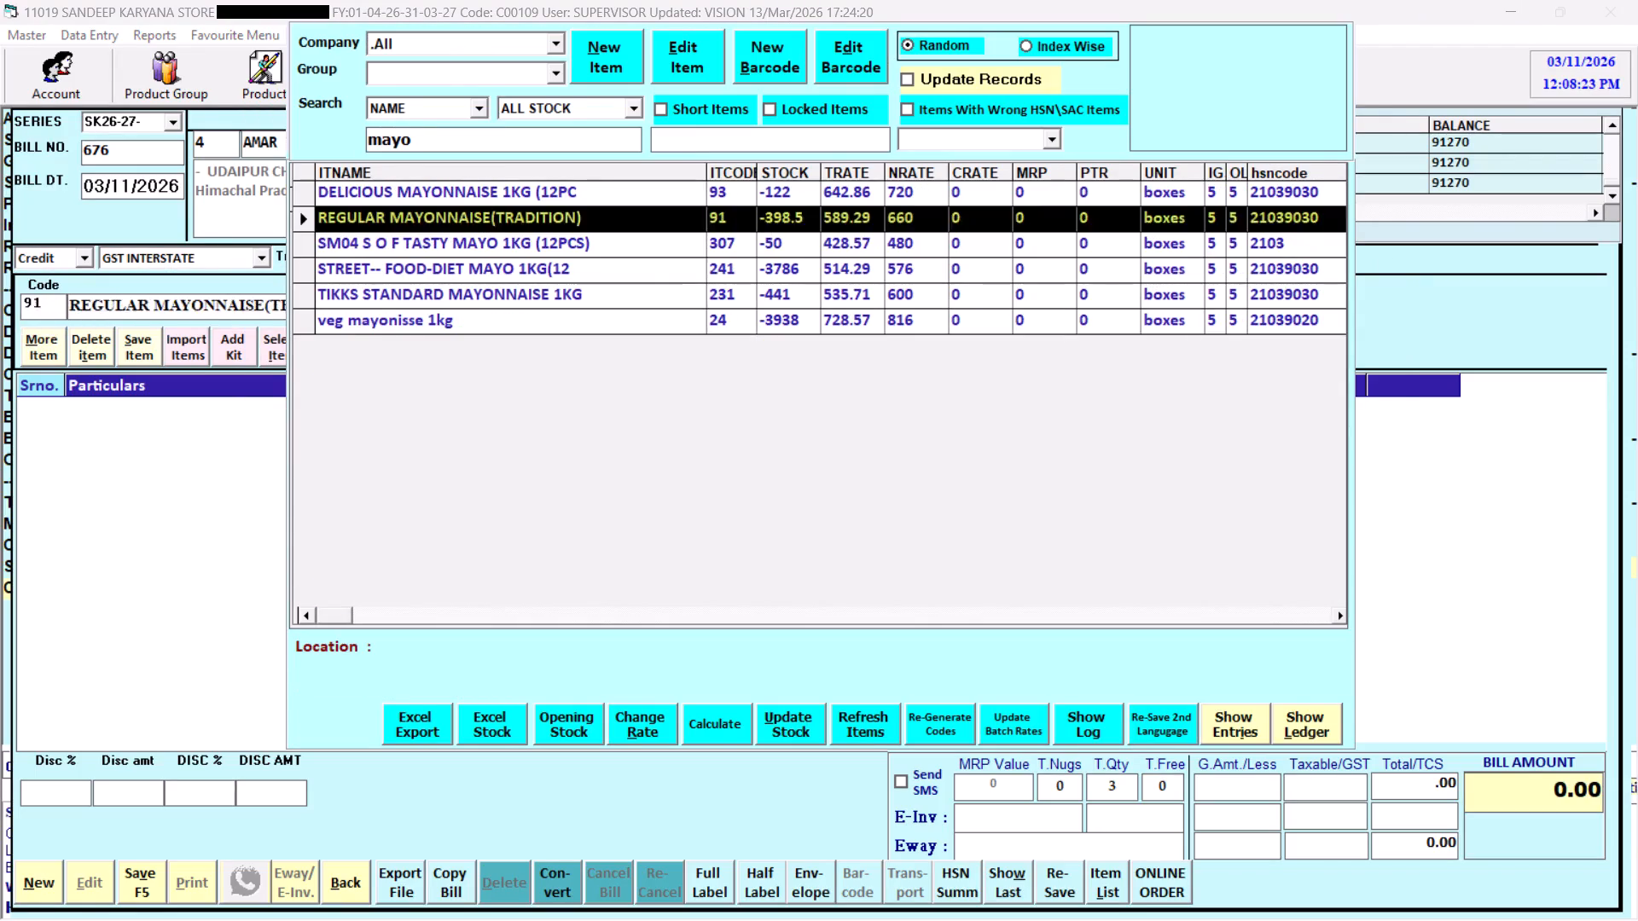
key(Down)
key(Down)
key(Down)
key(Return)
Reopen the item list for the line and pick veg mayonisse 1kg from the mayo items, keeping its name.
key(alt+m)
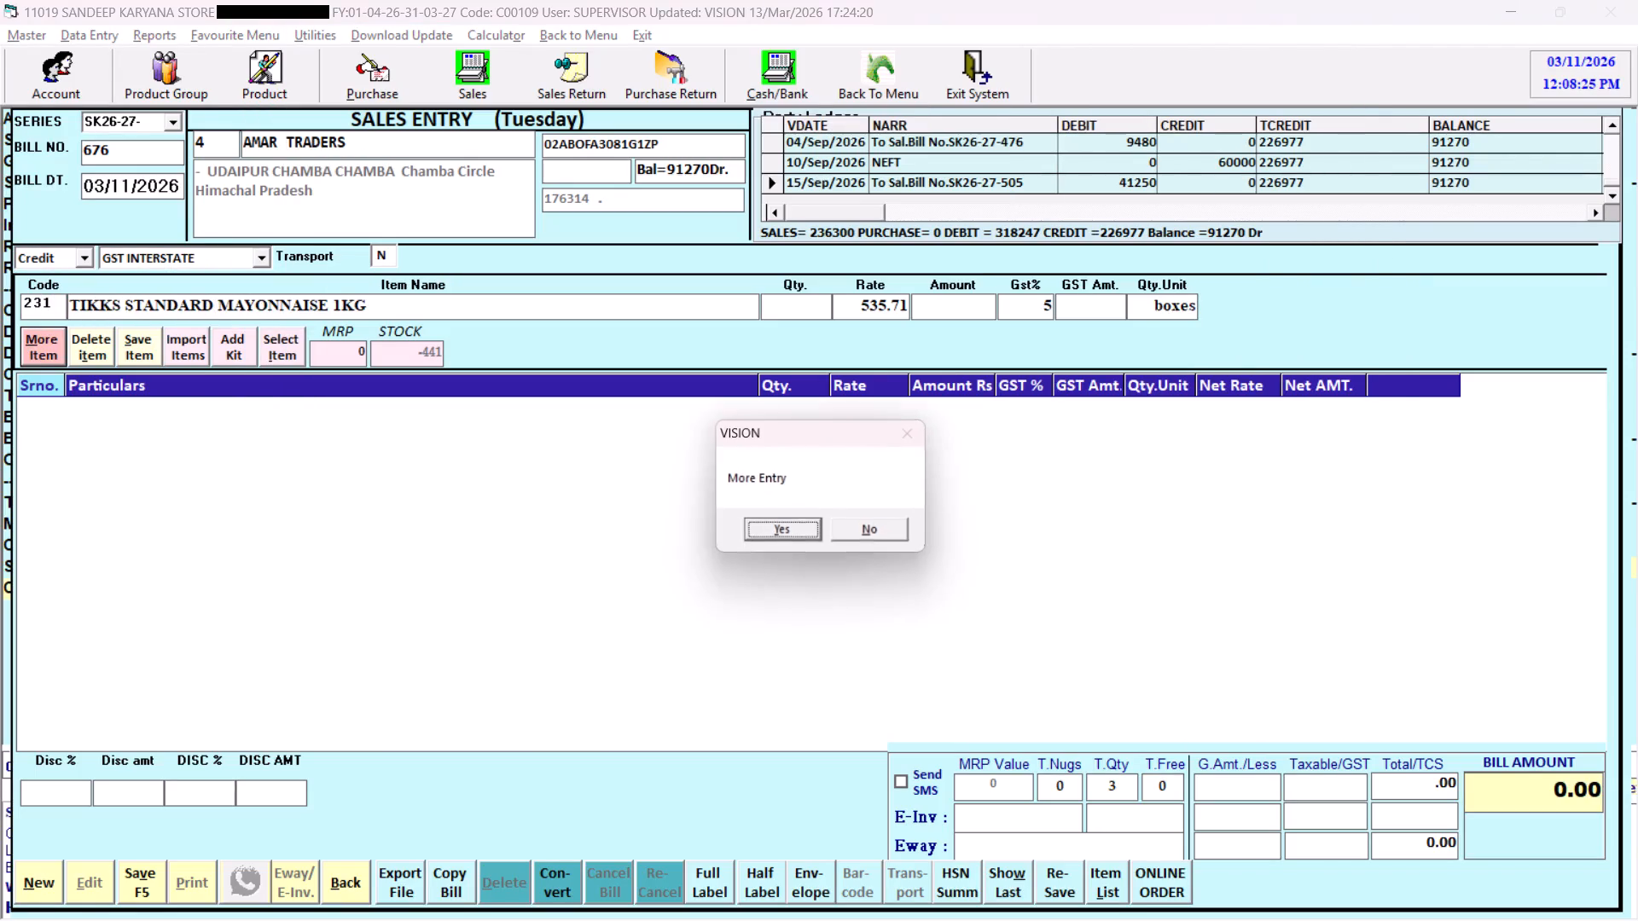
key(Return)
key(Down)
key(Down)
key(Down)
key(Down)
key(Down)
key(Down)
key(Down)
key(Return)
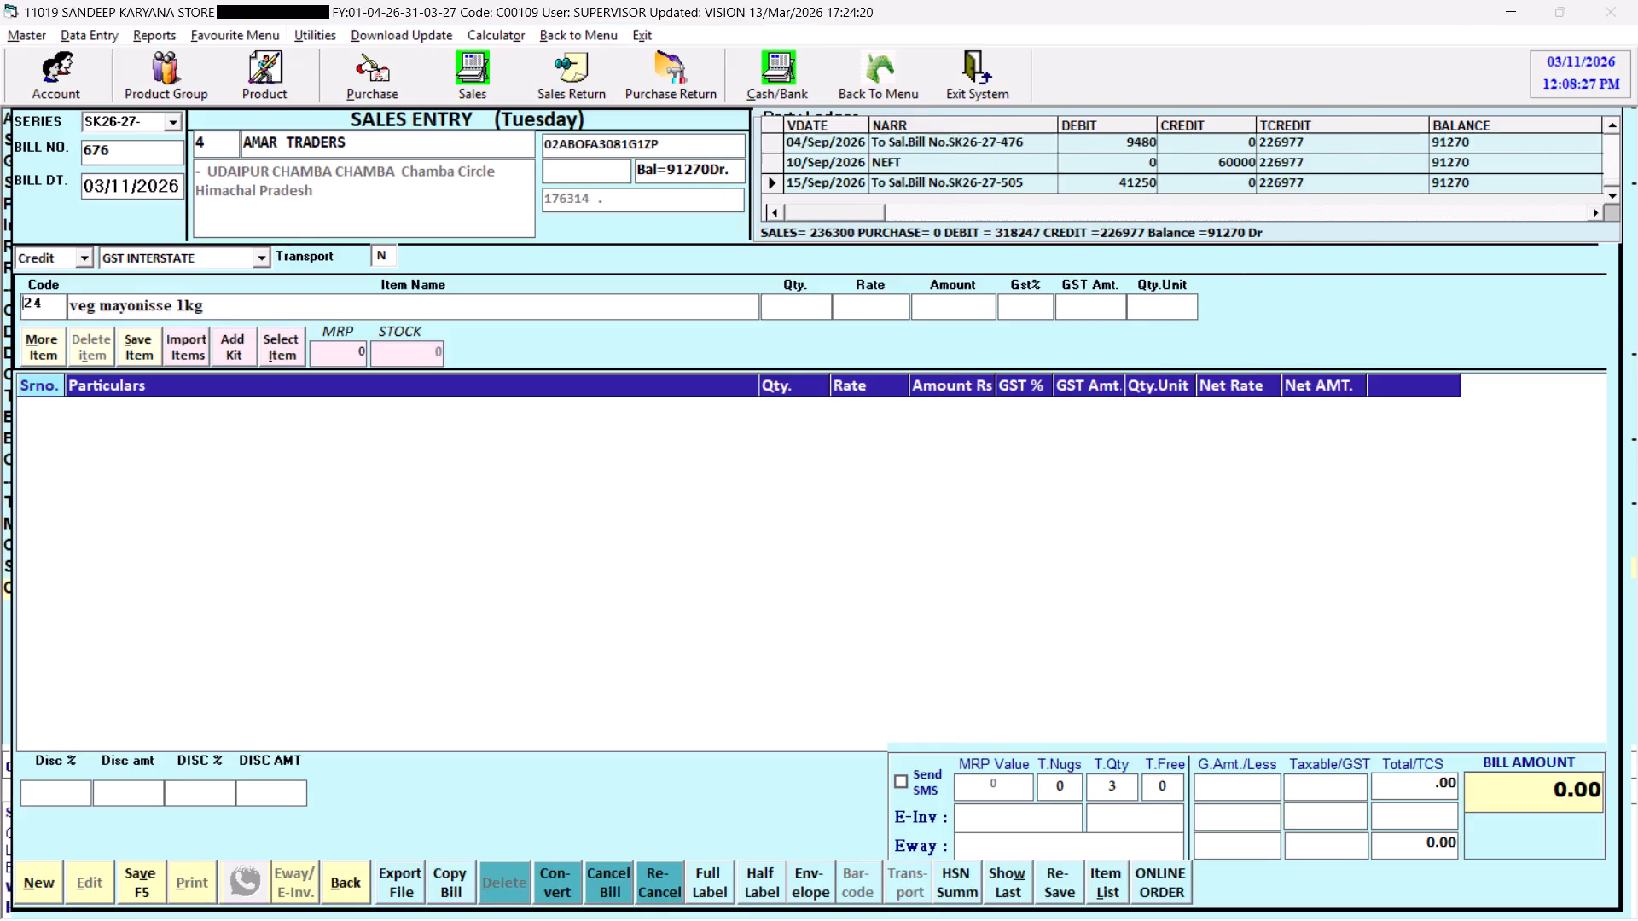
key(Return)
key(Return)
Set the veg mayonisse quantity to 3 and its rate to 457.14, and save the line.
key(3)
key(Return)
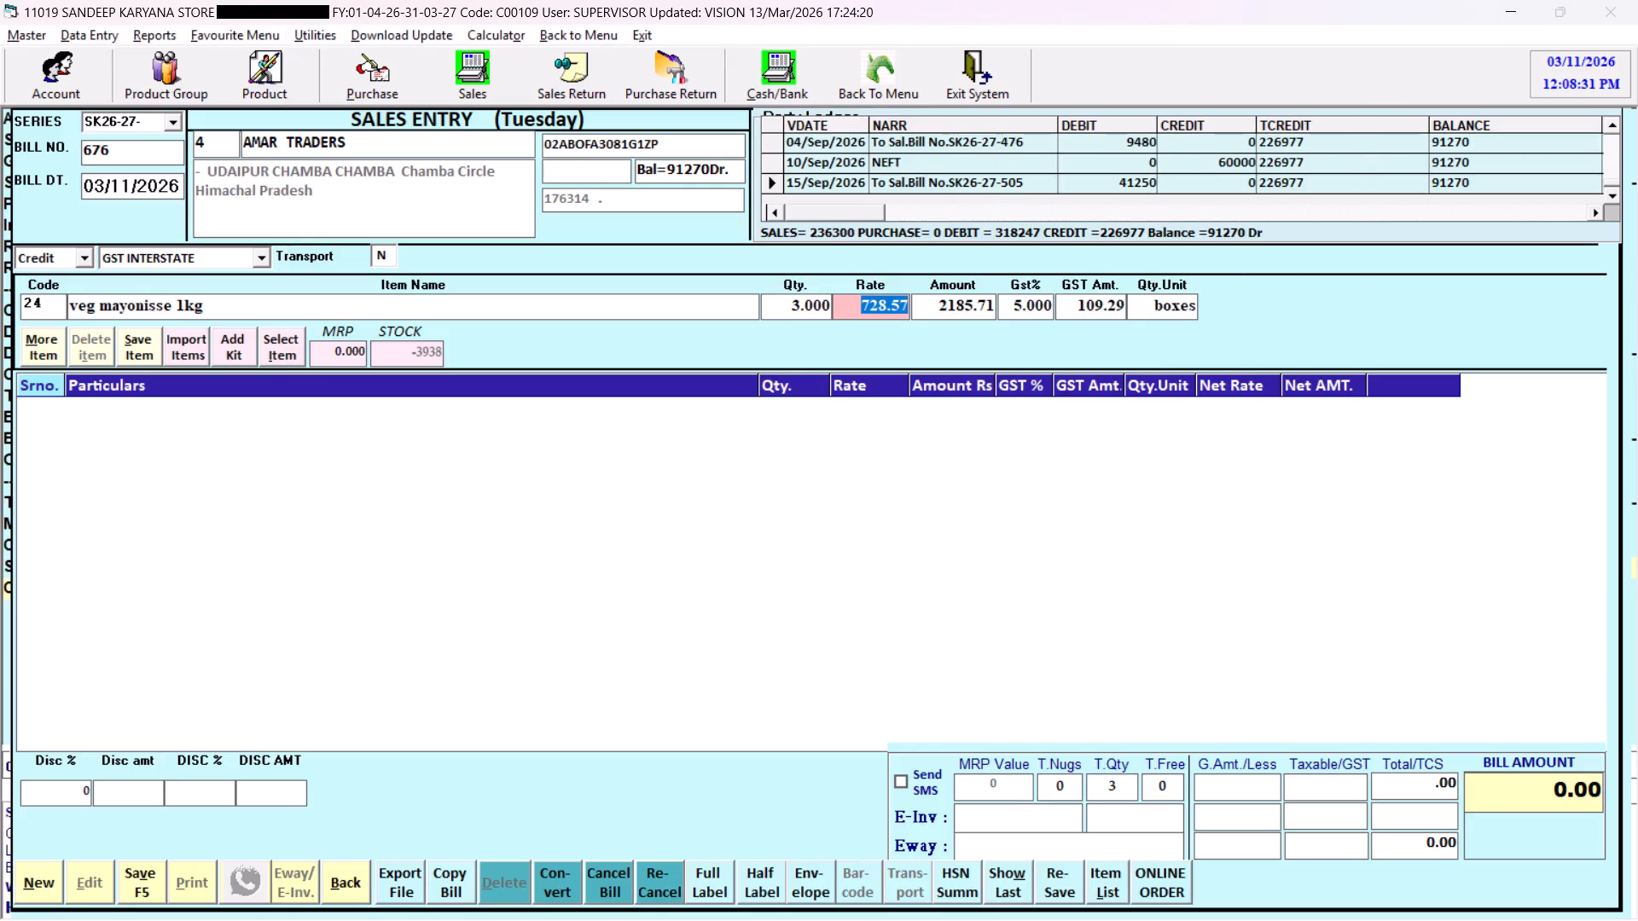
text(457.14)
key(Return)
key(Return)
key(Return)
key(Return)
key(Return)
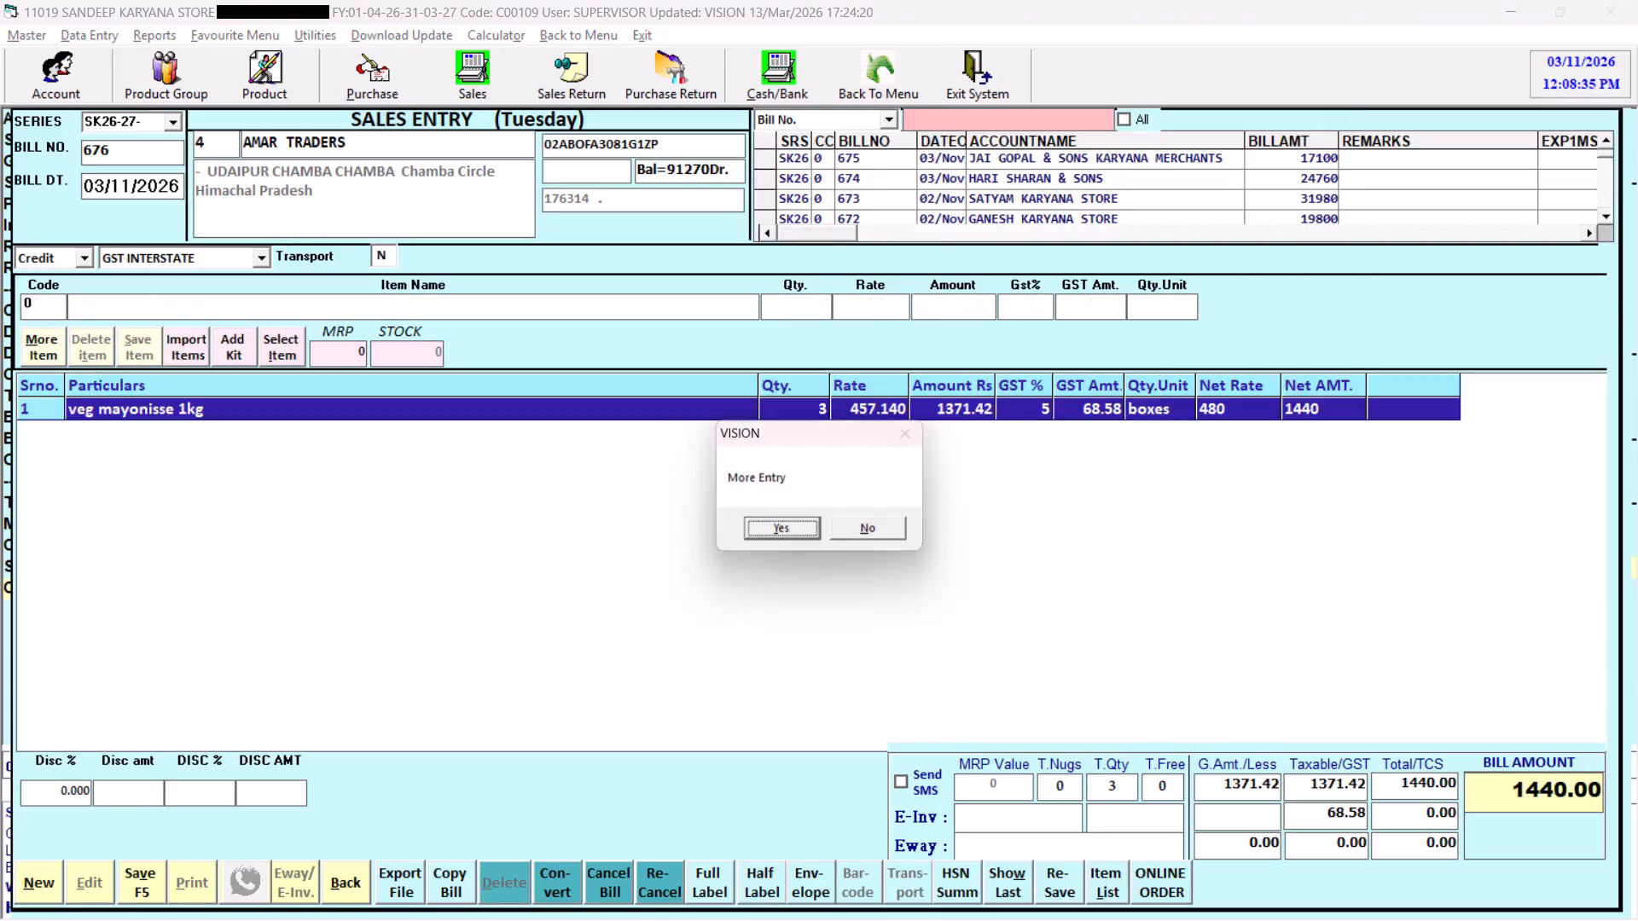
Start another bill line, search the items for base and pick Basen, keeping its name.
key(Return)
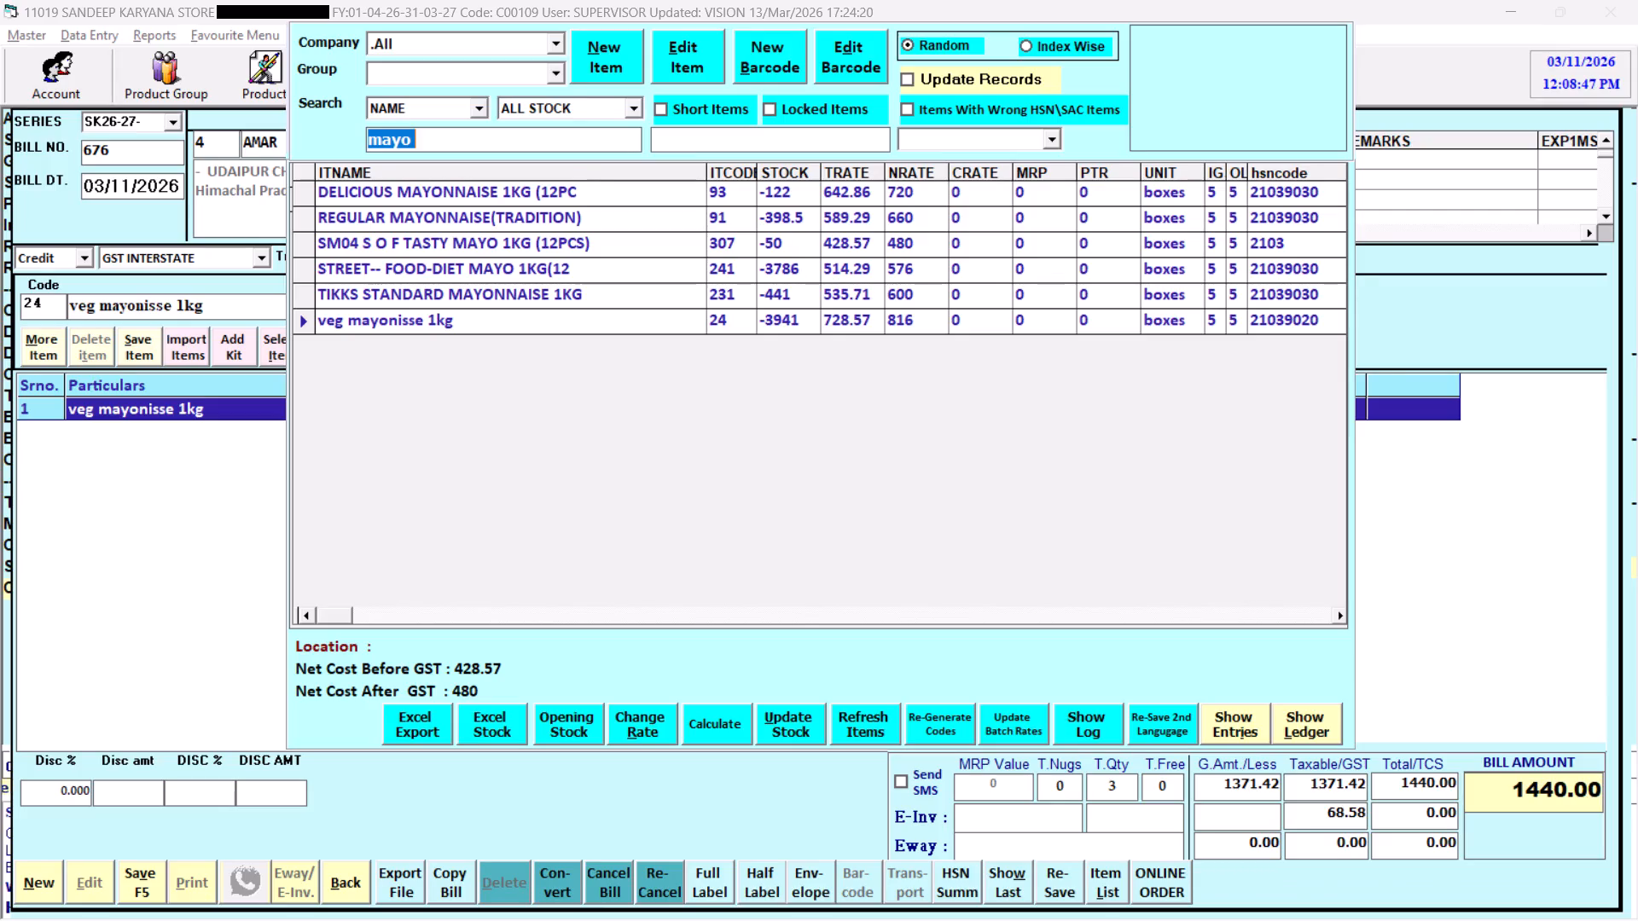
click(182, 484)
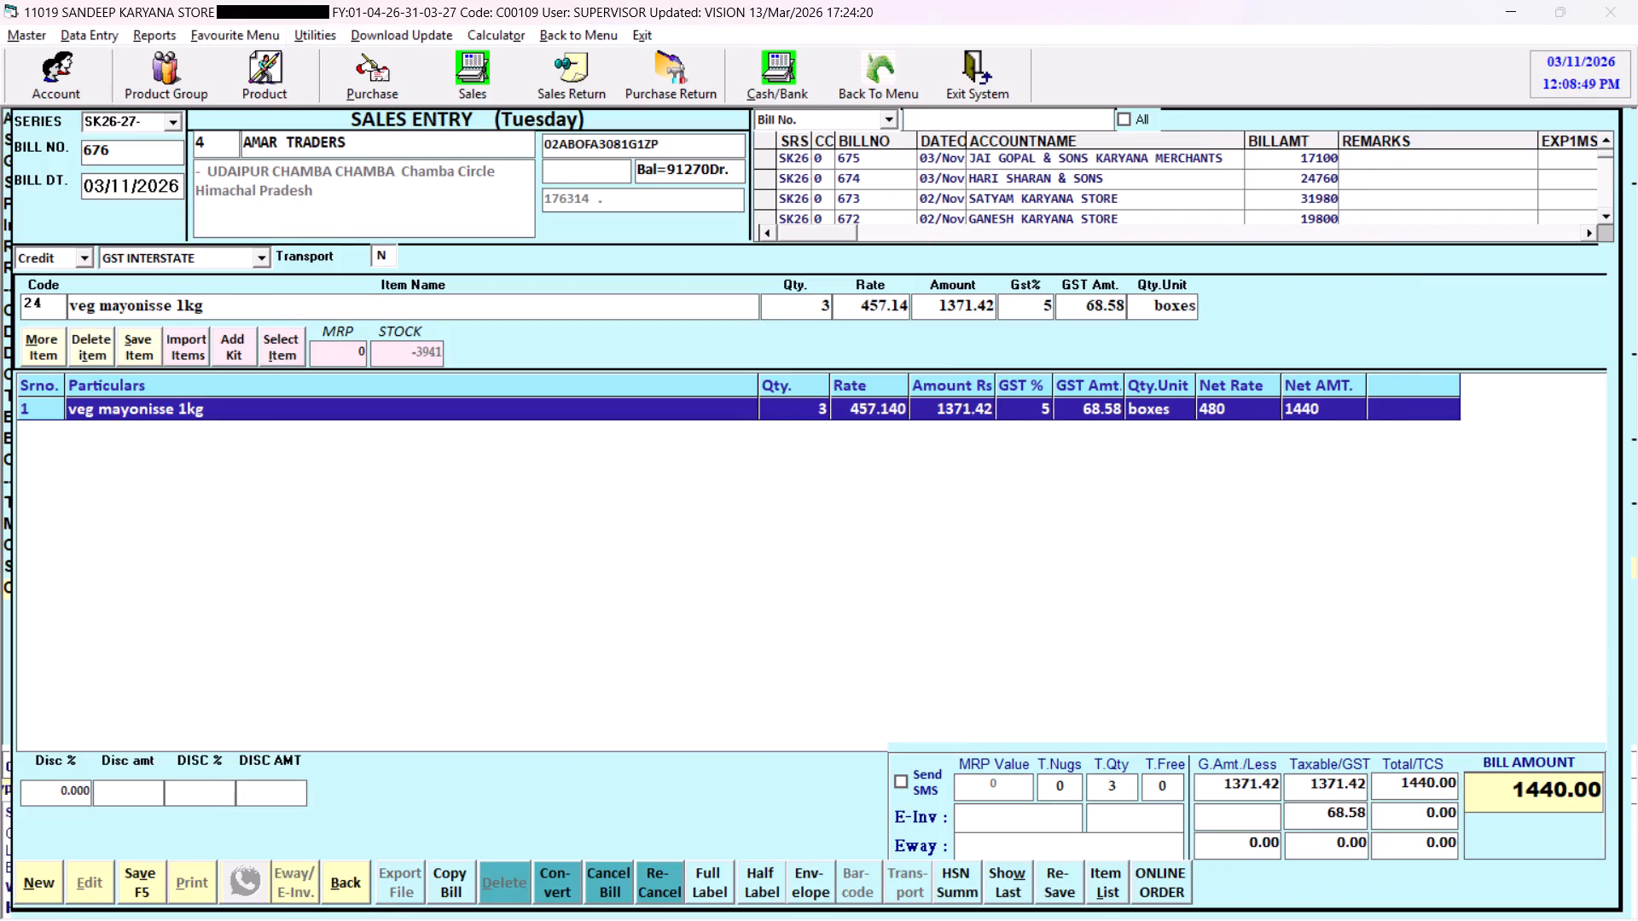
key(alt+m)
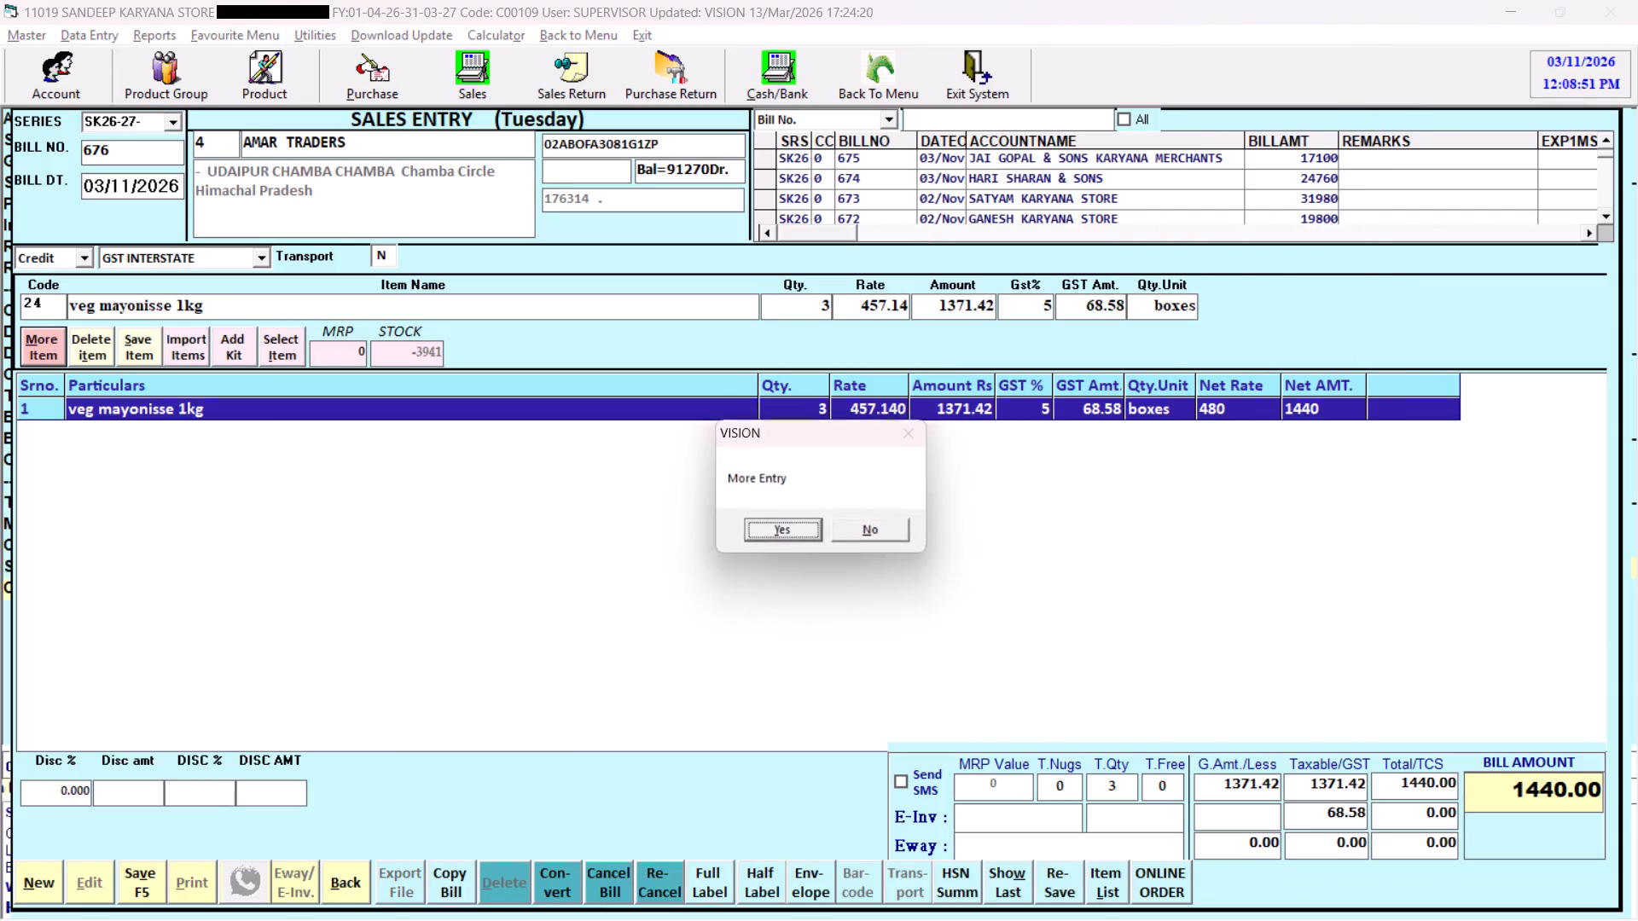
key(Return)
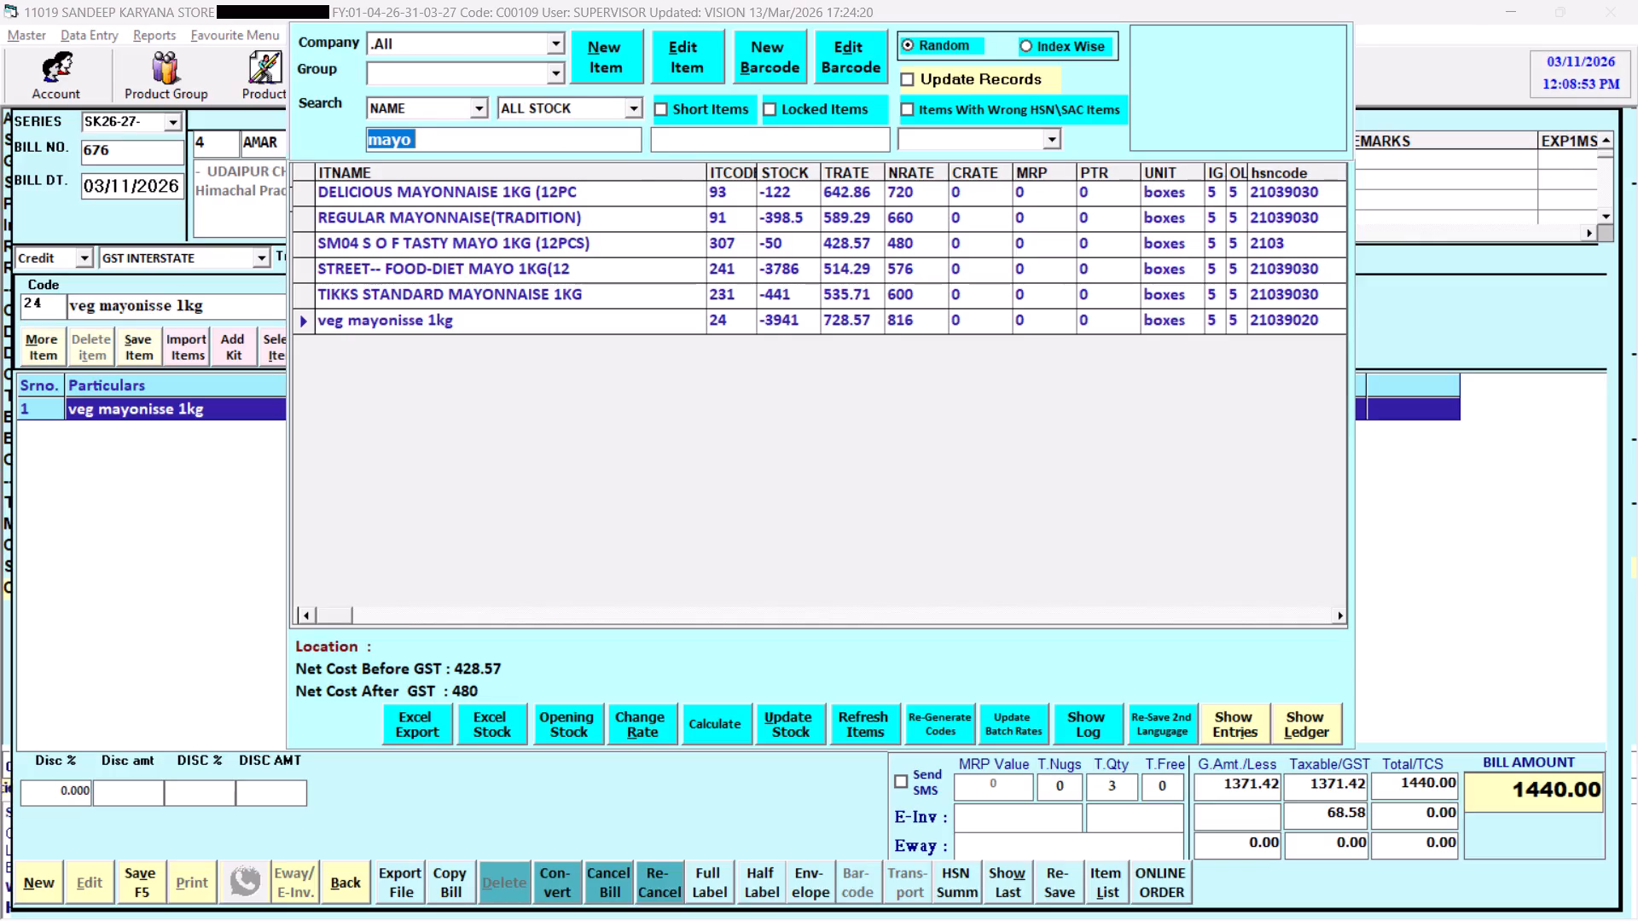
text(basem)
key(BackSpace)
key(Return)
key(Return)
key(Return)
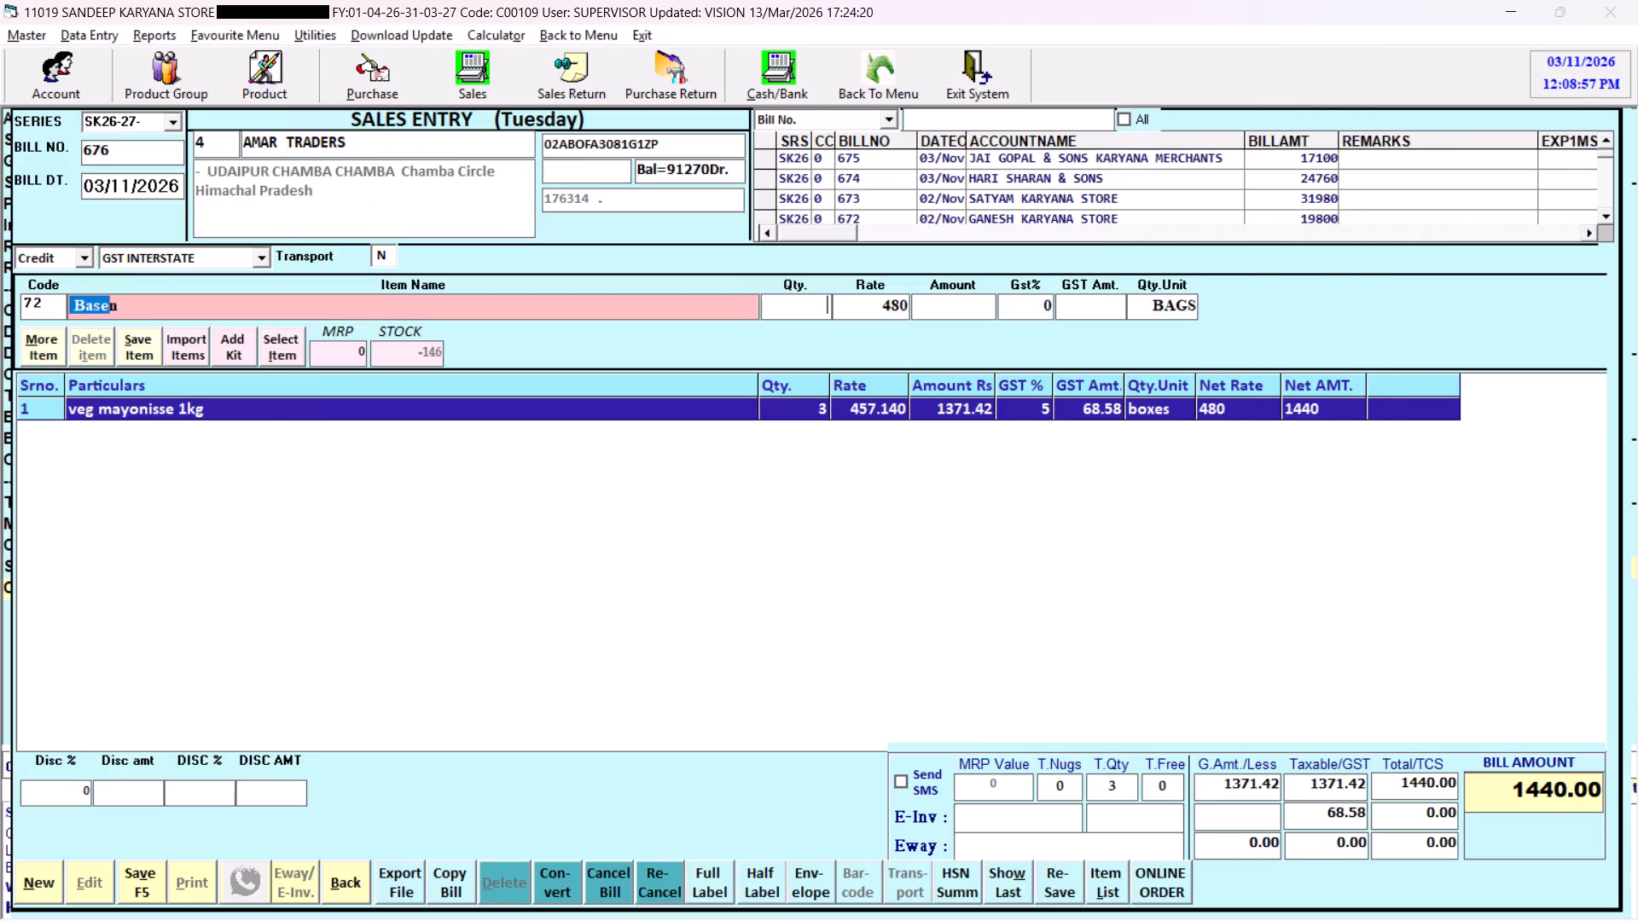
Set the Basen quantity to 4 and its rate to 1650, and save the line.
key(4)
key(Return)
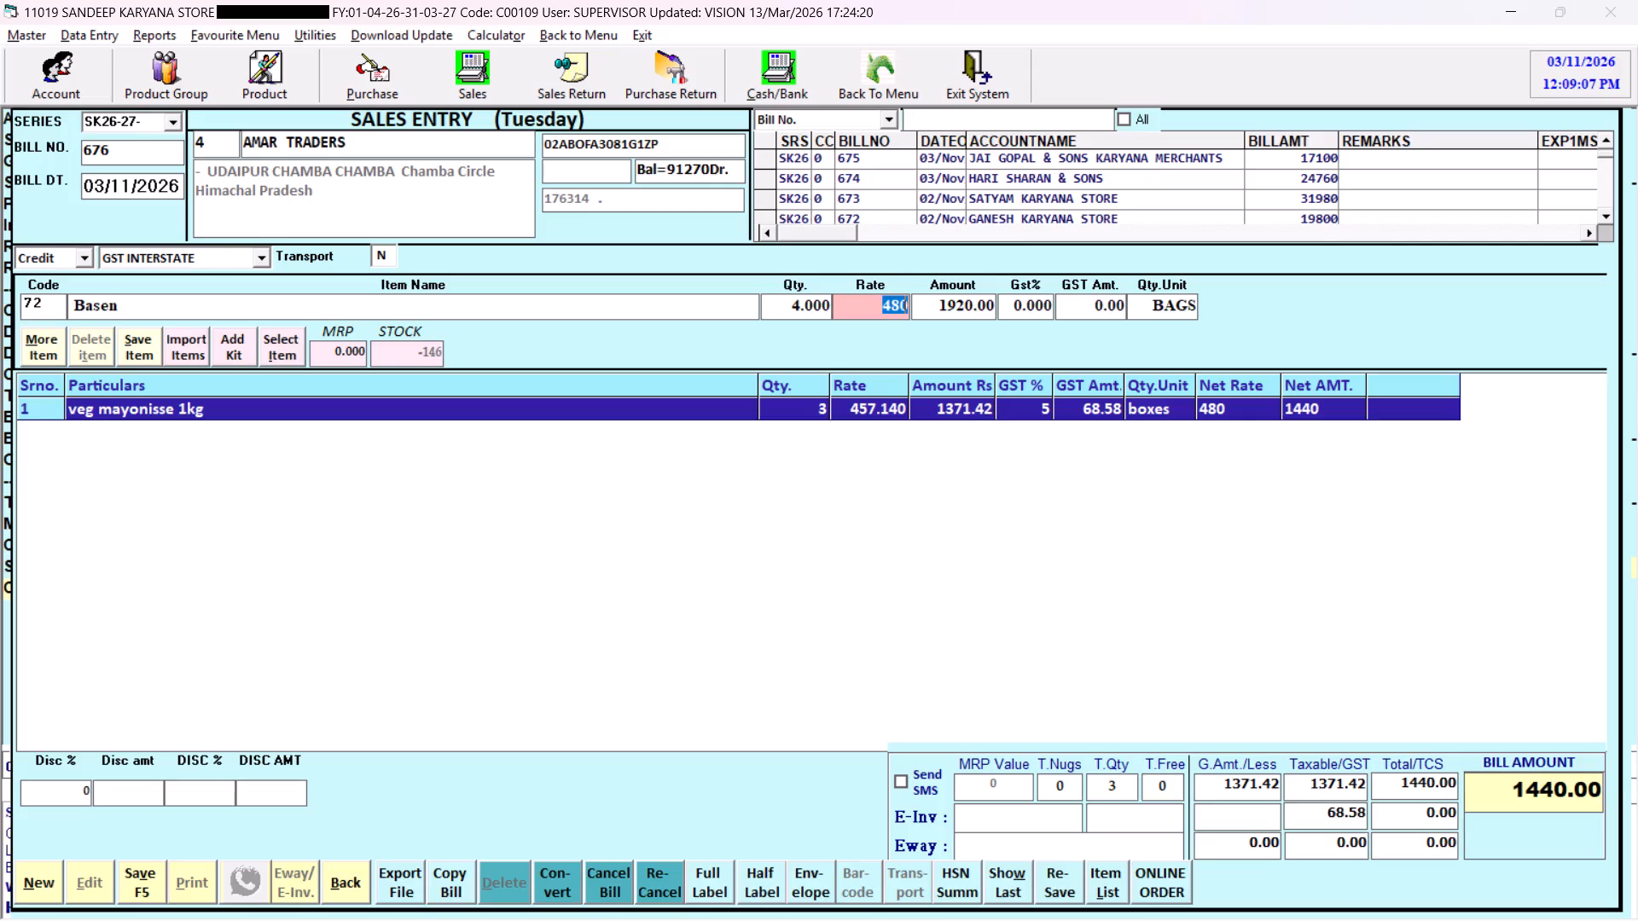
text(1650)
key(Return)
key(Return)
key(Return)
key(Return)
key(Return)
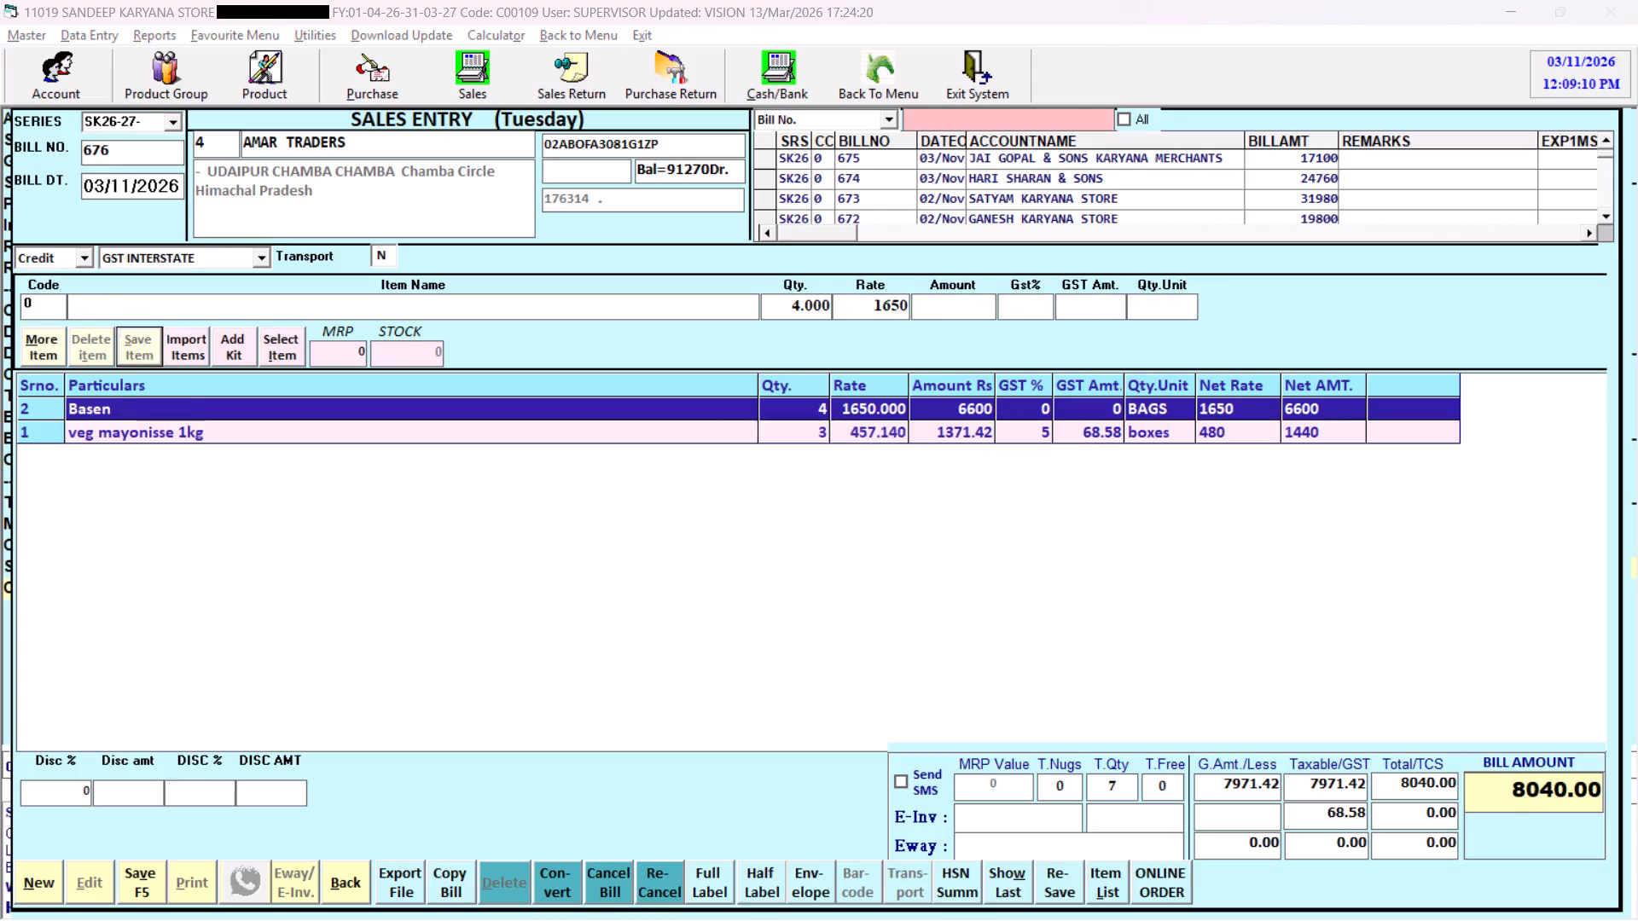
Dismiss the item list without adding another line and save bill 676 for AMAR TRADERS.
key(Return)
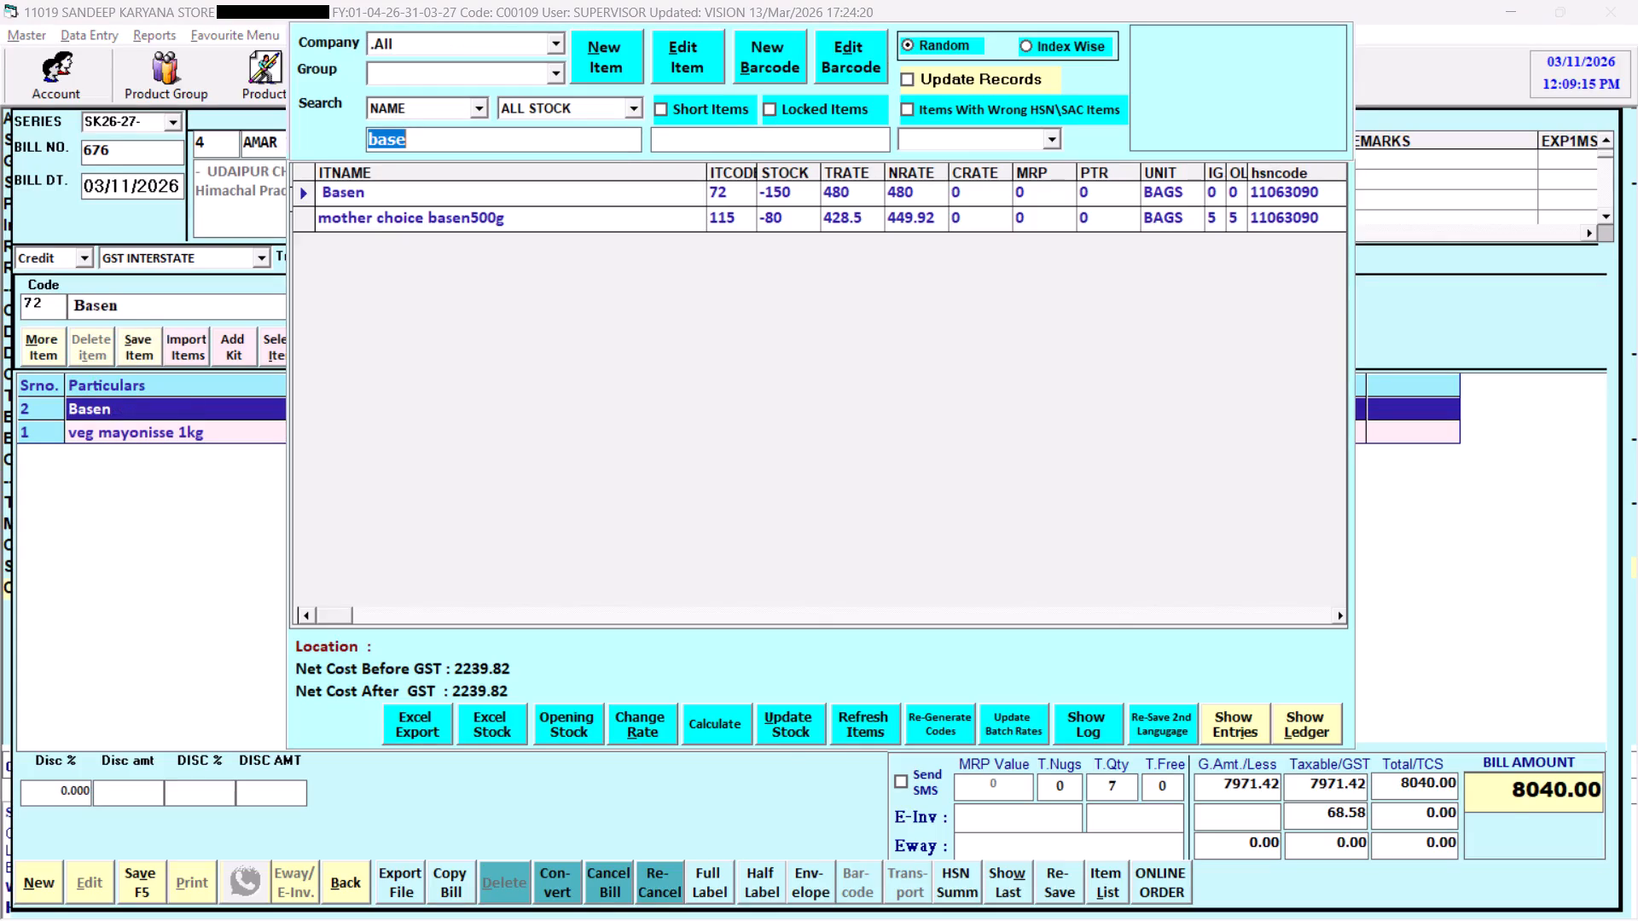
click(182, 484)
key(alt+v)
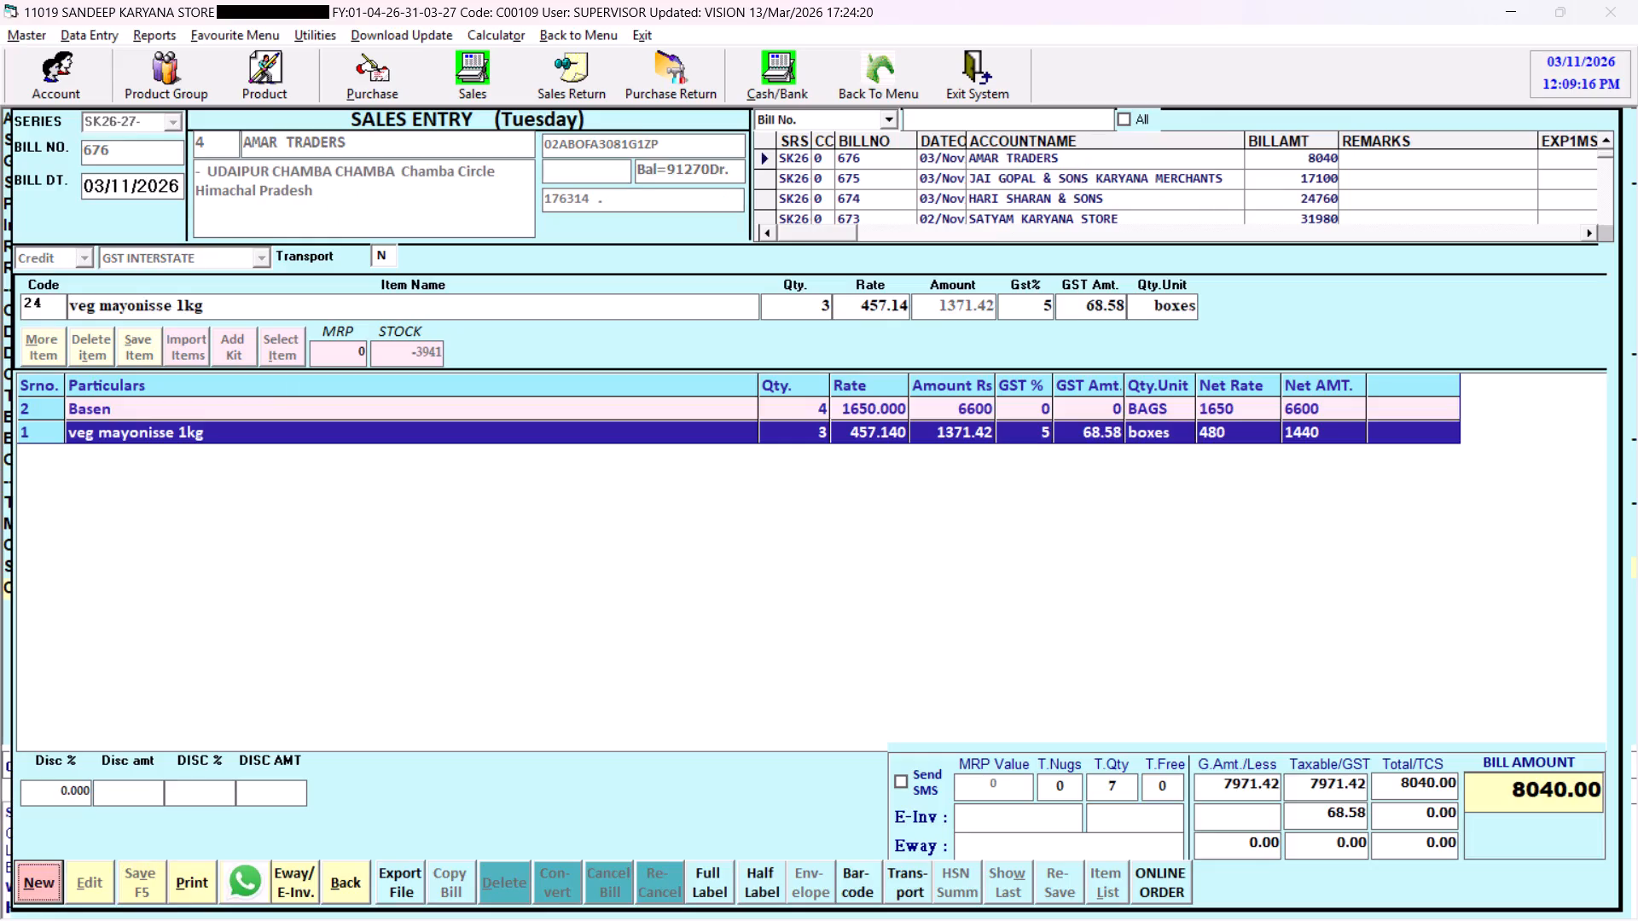
Start bill 677 and choose SANJAY TRADERS as the account, keeping the Credit and GST INTERSTATE settings.
key(alt+n)
key(Return)
key(Return)
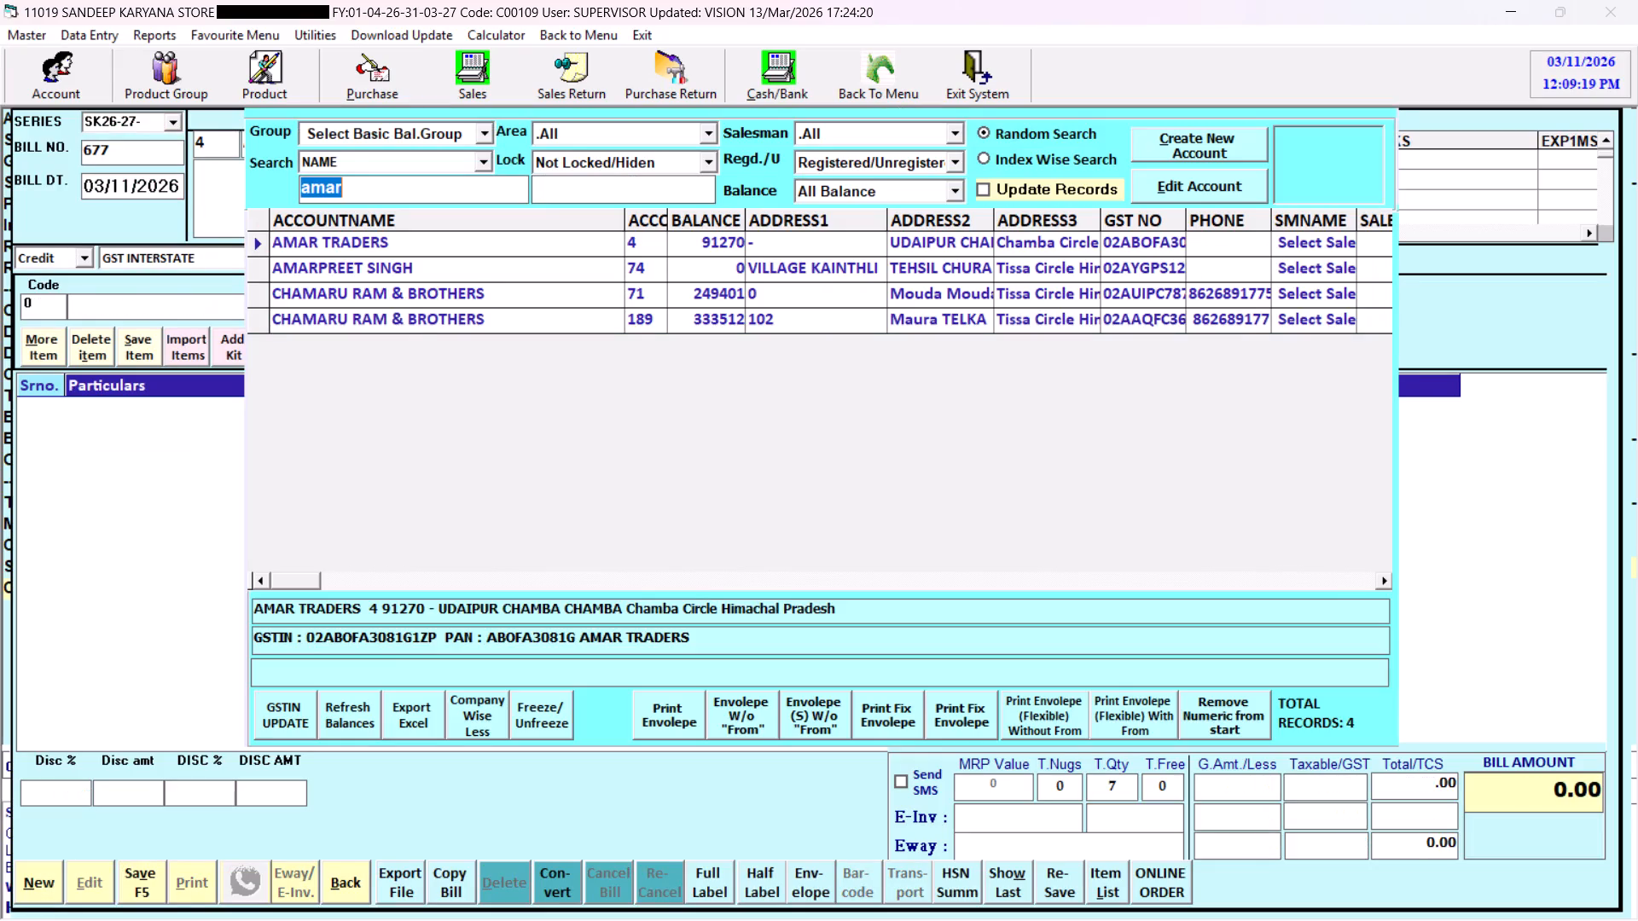
text(sanja)
key(Return)
key(Return)
key(Return)
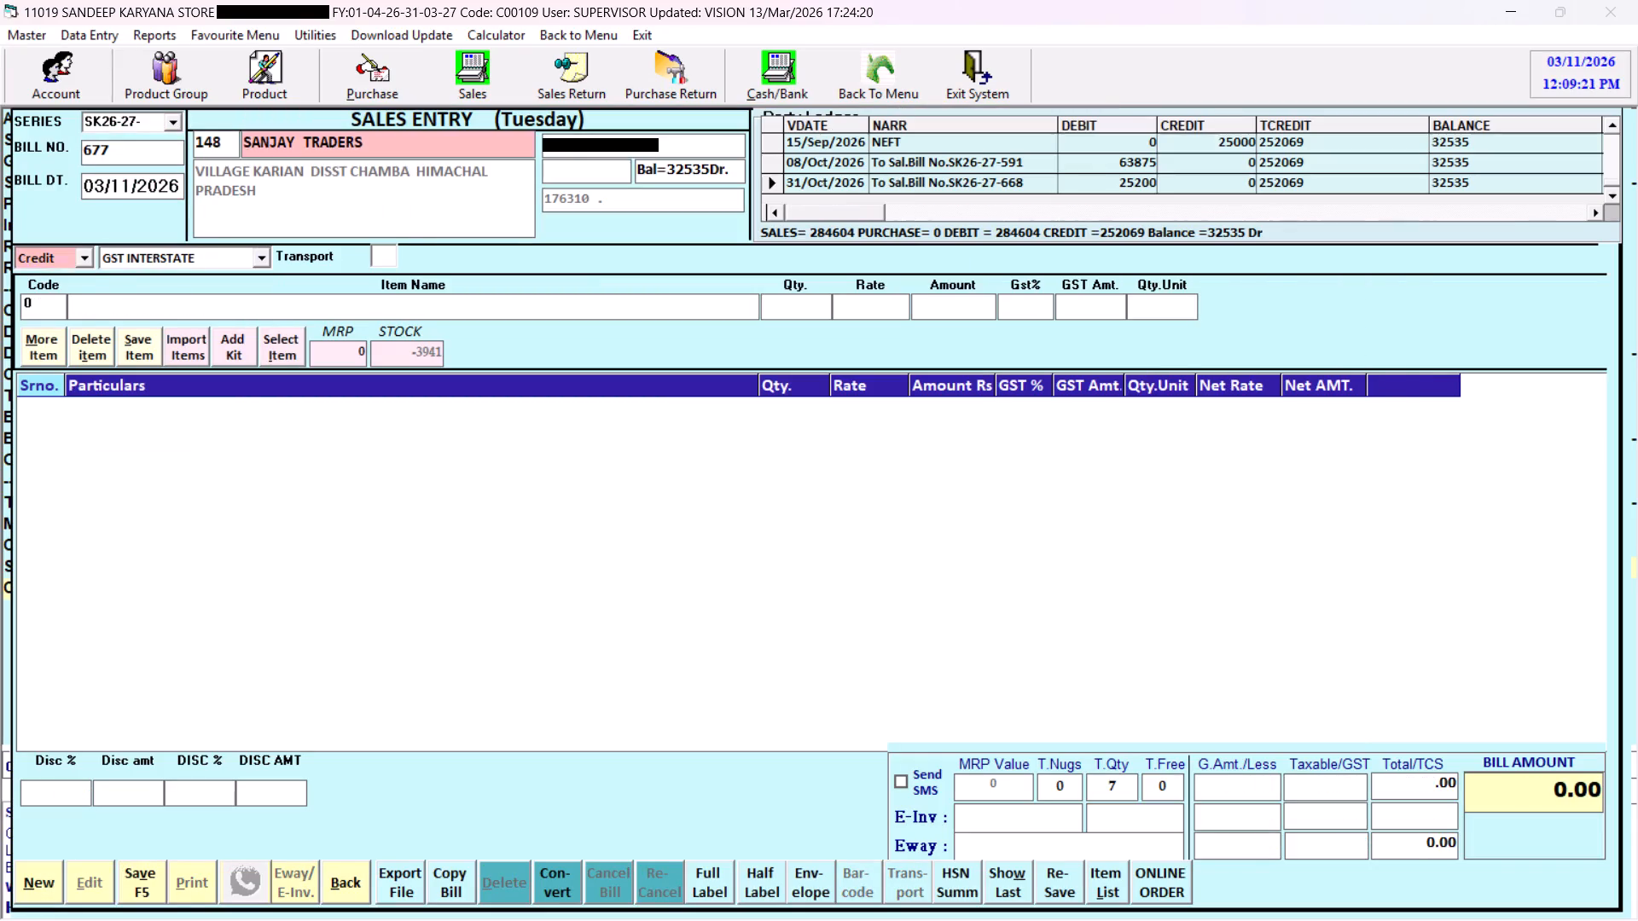
key(Return)
key(Return)
key(Return)
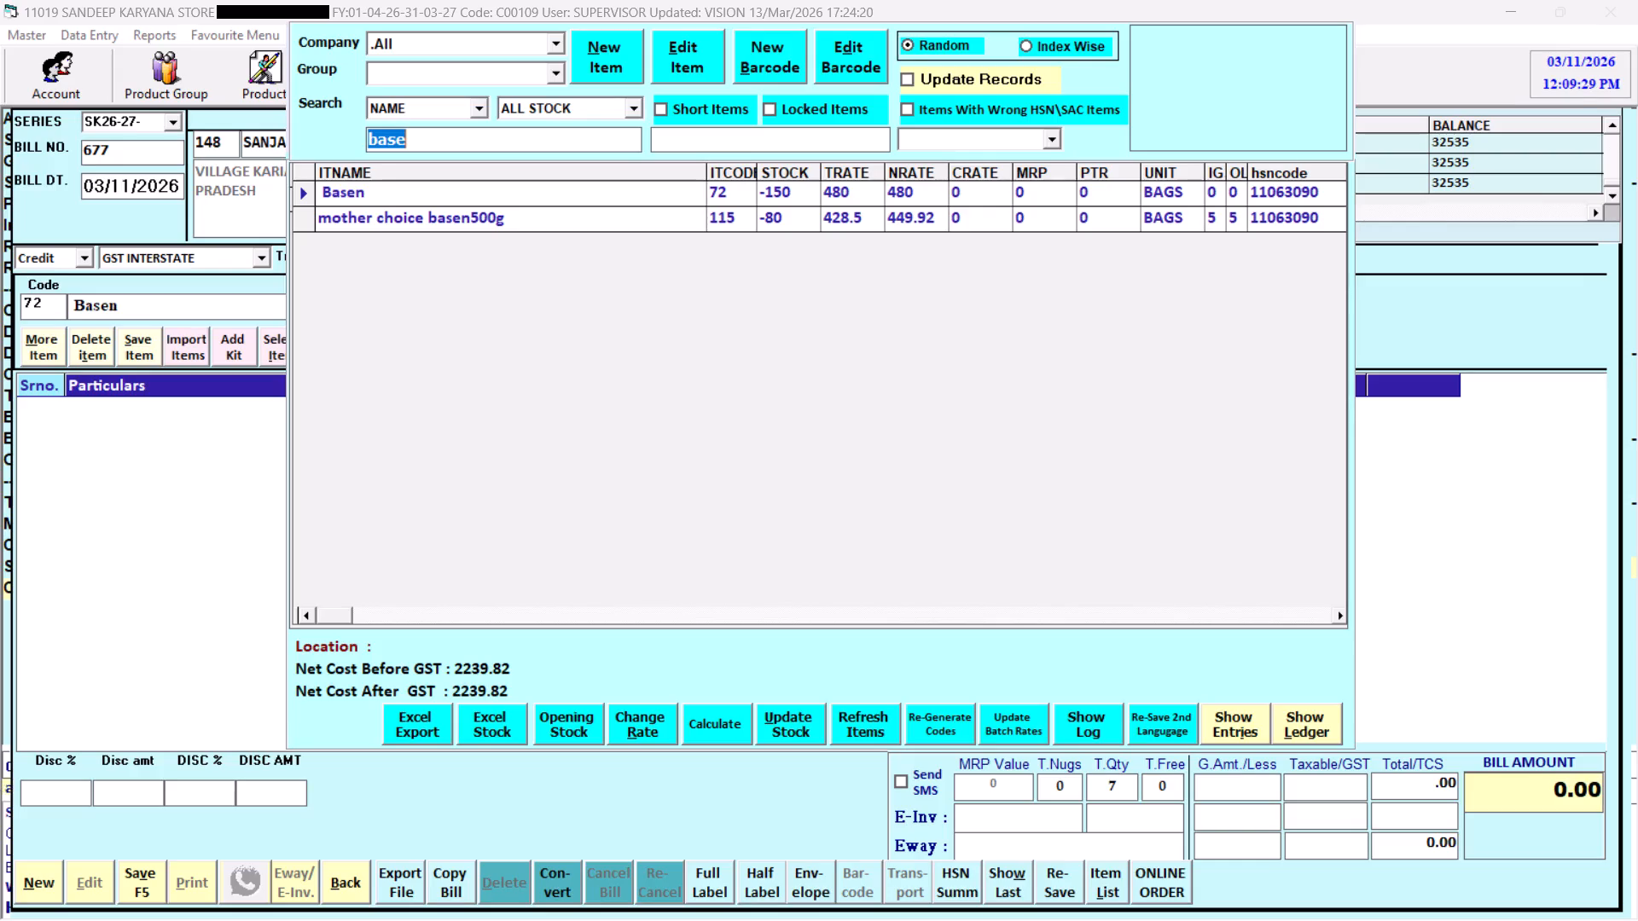
Pick the Devban Blanded Edible Veg Oil 500ml item and rename it on the bill line as edible oil 200gm 18kg.
text(edibl)
key(Return)
key(Return)
text(edivl)
key(BackSpace)
key(BackSpace)
text(ble oil)
key(space)
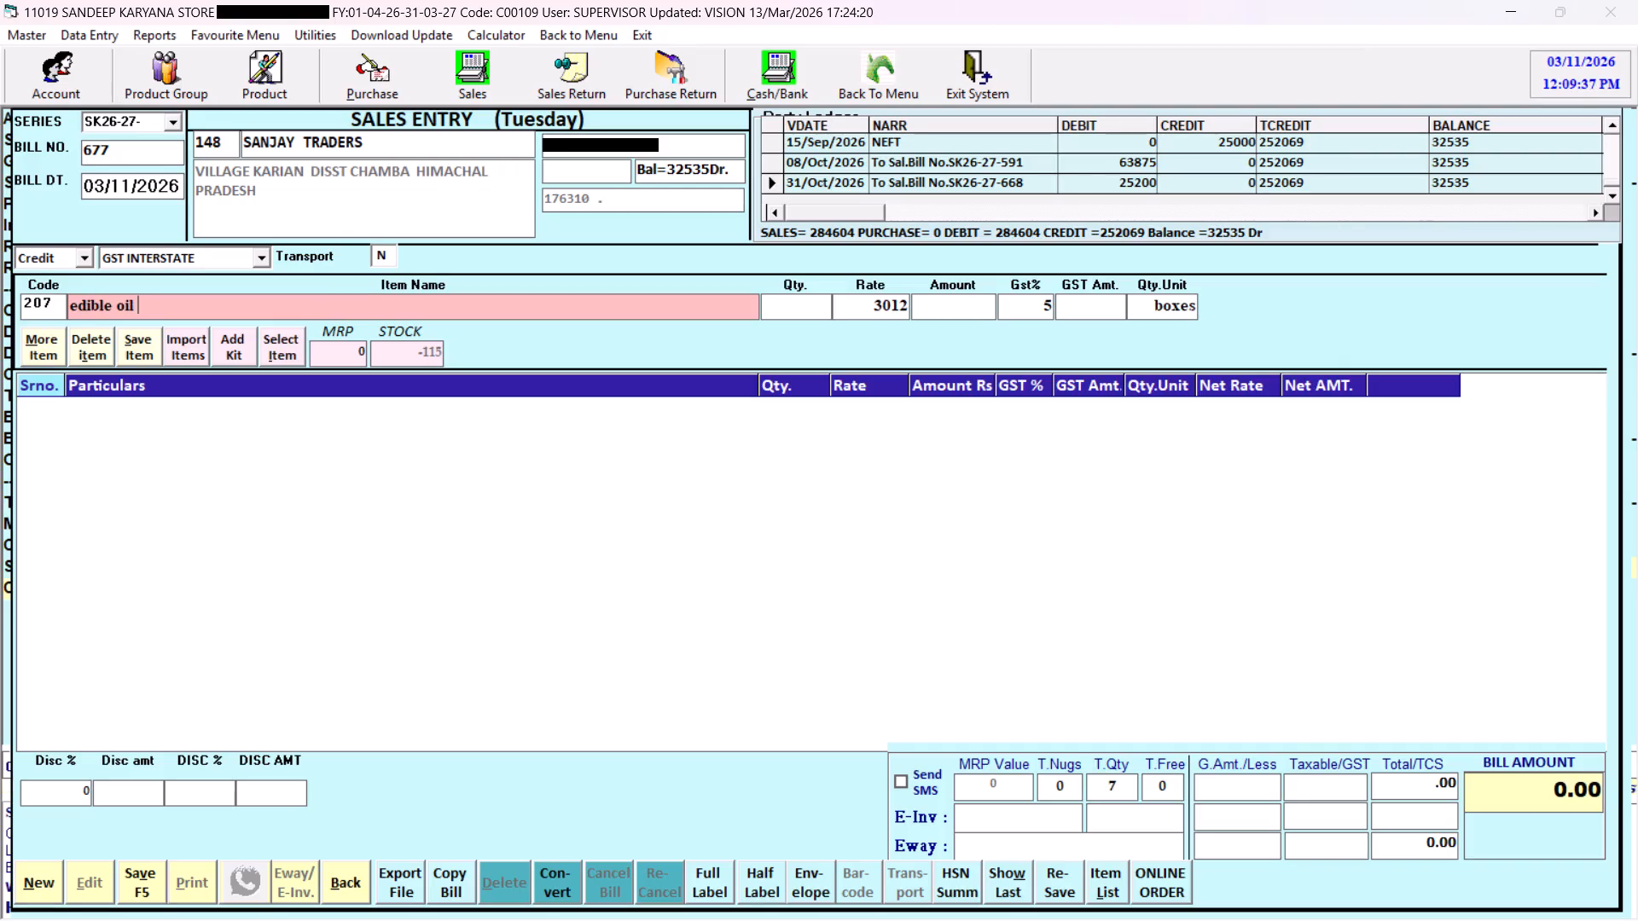
key(1)
key(BackSpace)
text(200gm 18kg)
key(space)
key(Return)
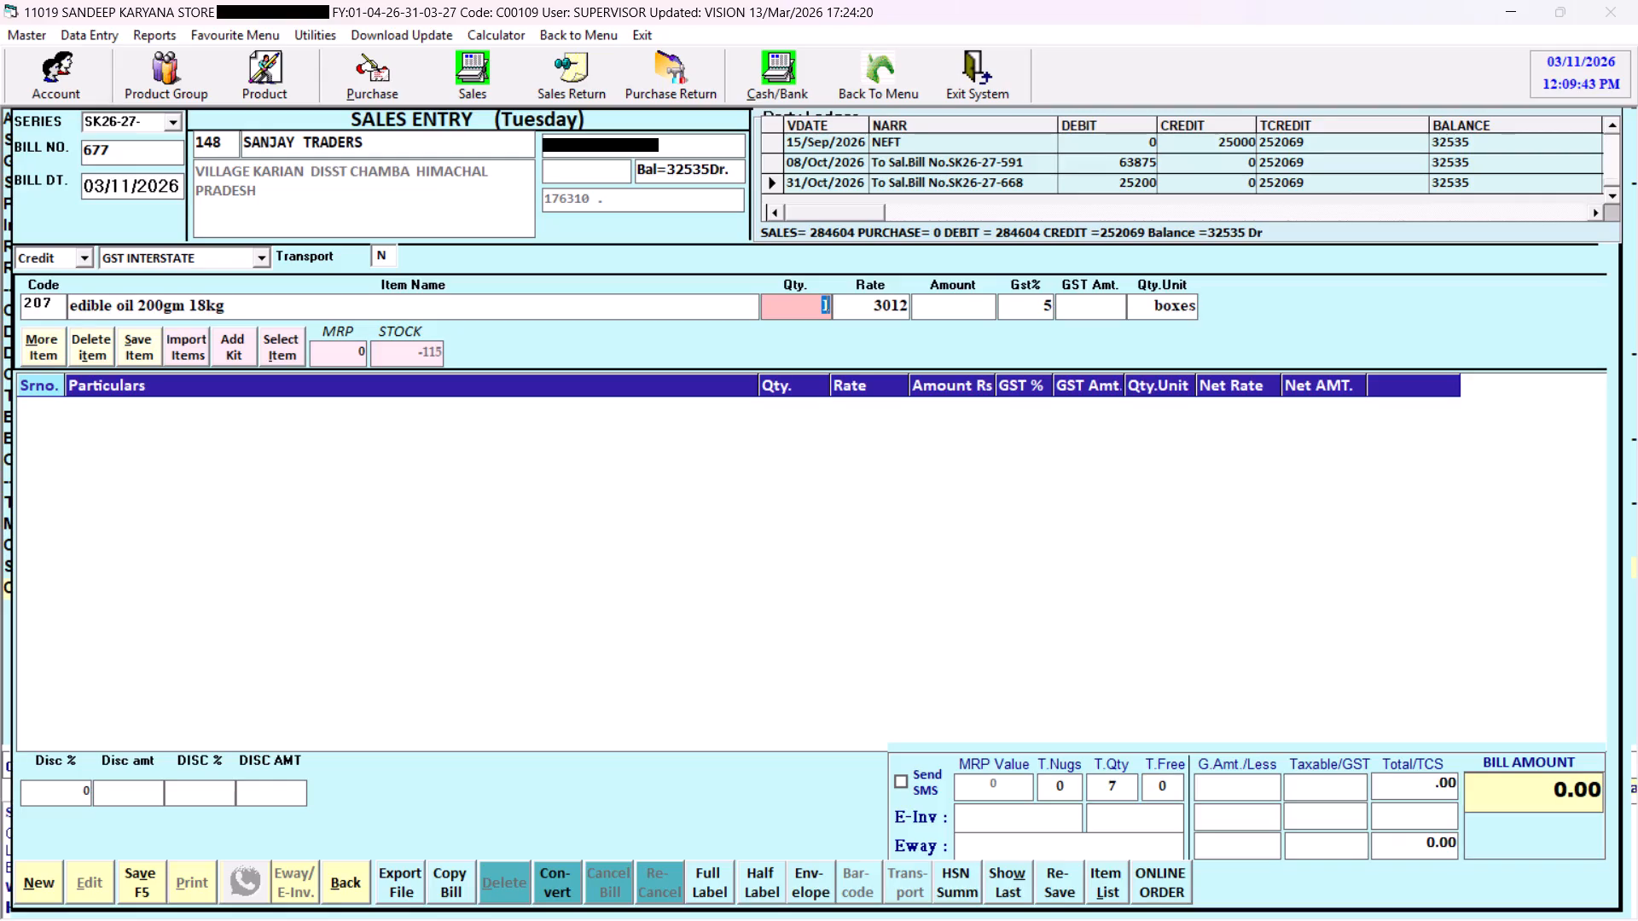
Set the edible oil quantity to 2 and its rate to 3685.71, and save the line.
key(Return)
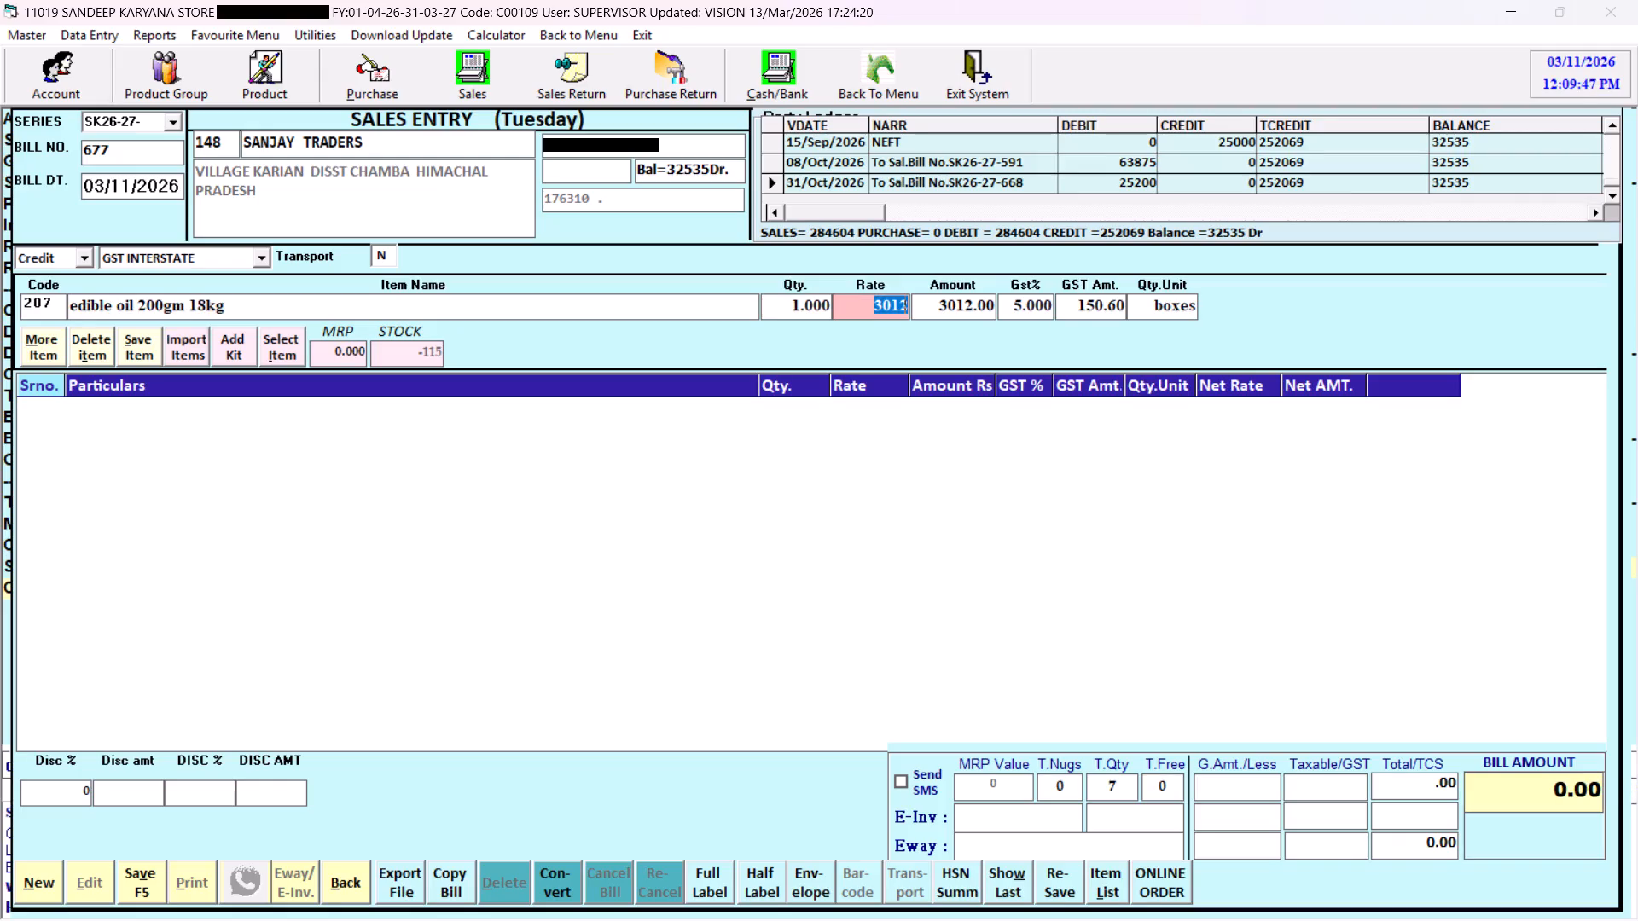
click(778, 312)
key(2)
key(Return)
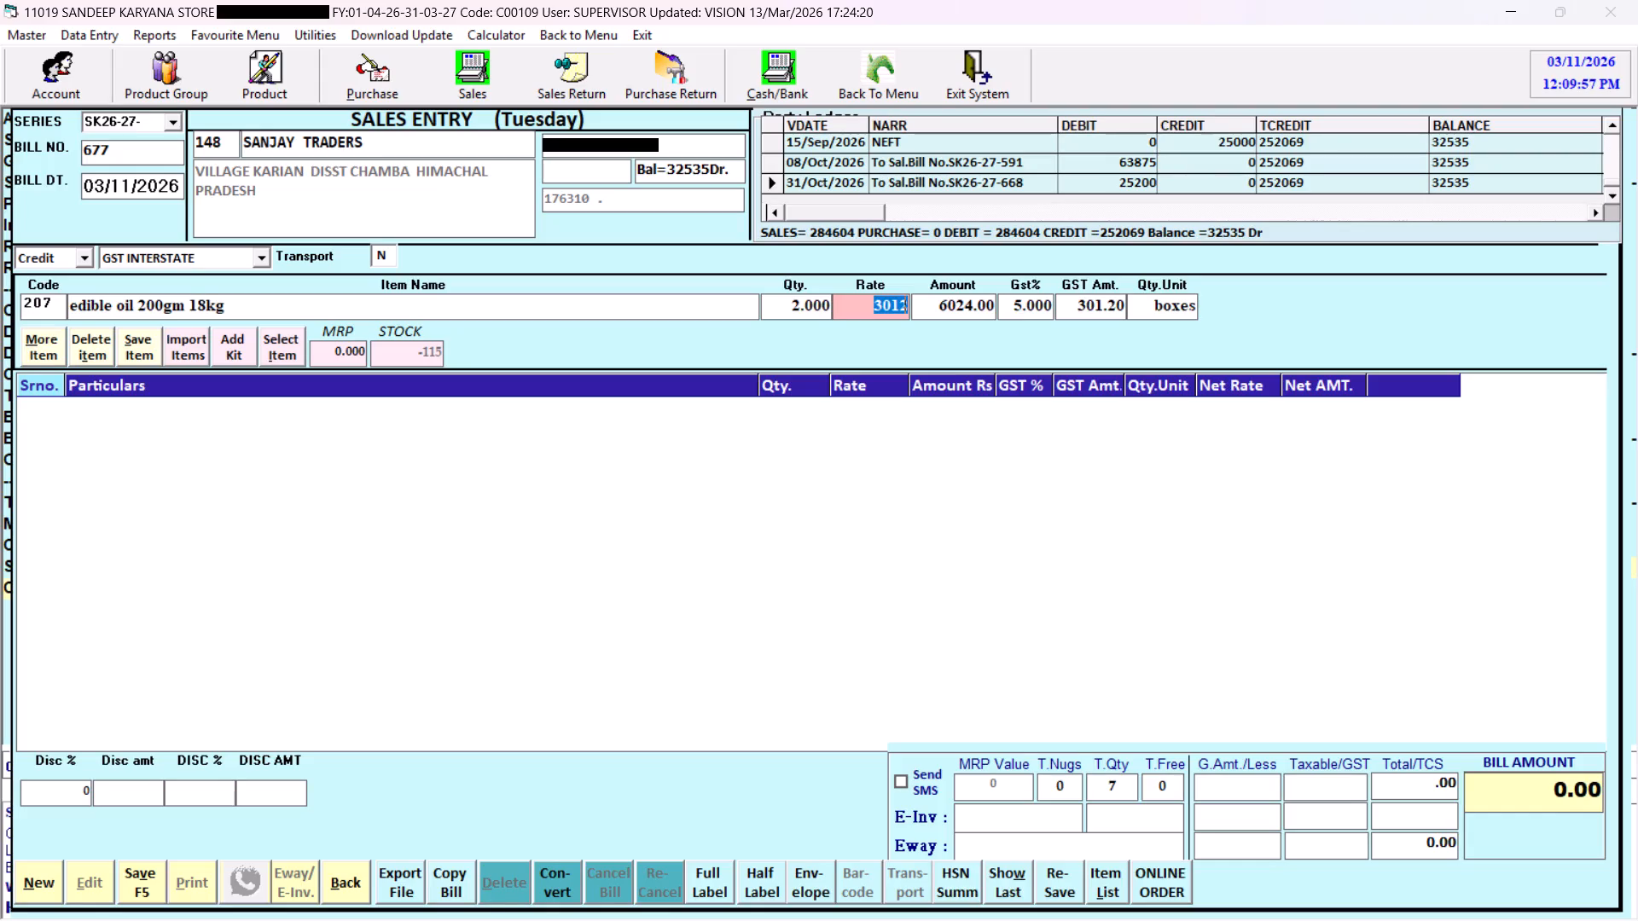
text(36)
text(85.71)
key(Return)
key(Return)
key(Return)
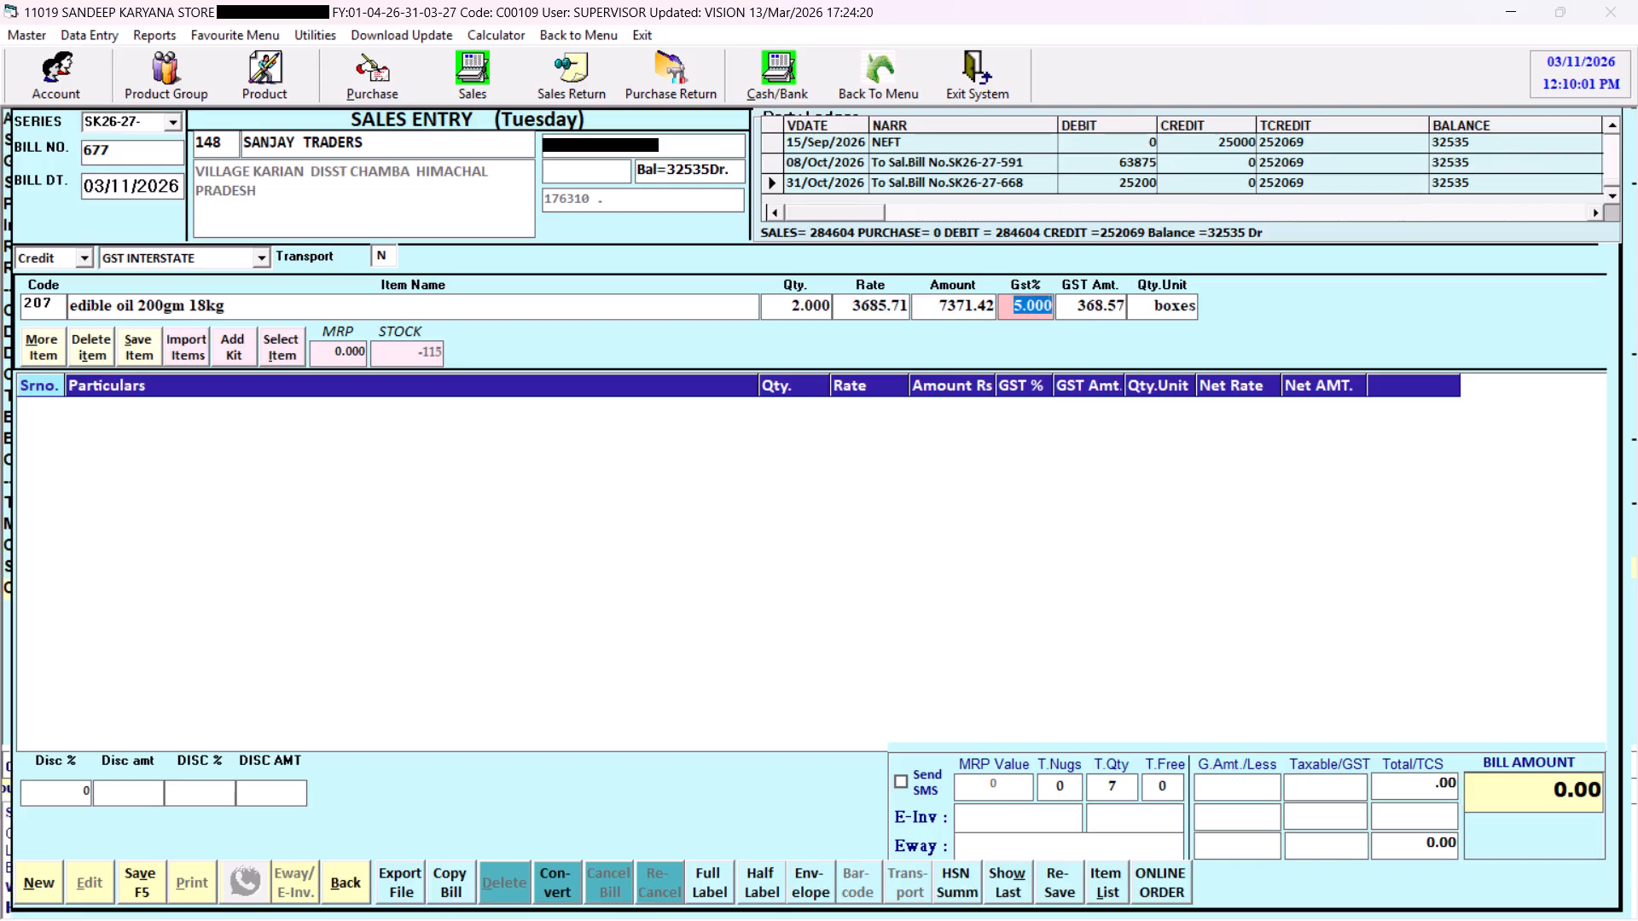
key(Return)
key(Return)
Finish the edible oil line, dismiss the item list without adding another item, and save bill 677 for SANJAY TRADERS.
key(Return)
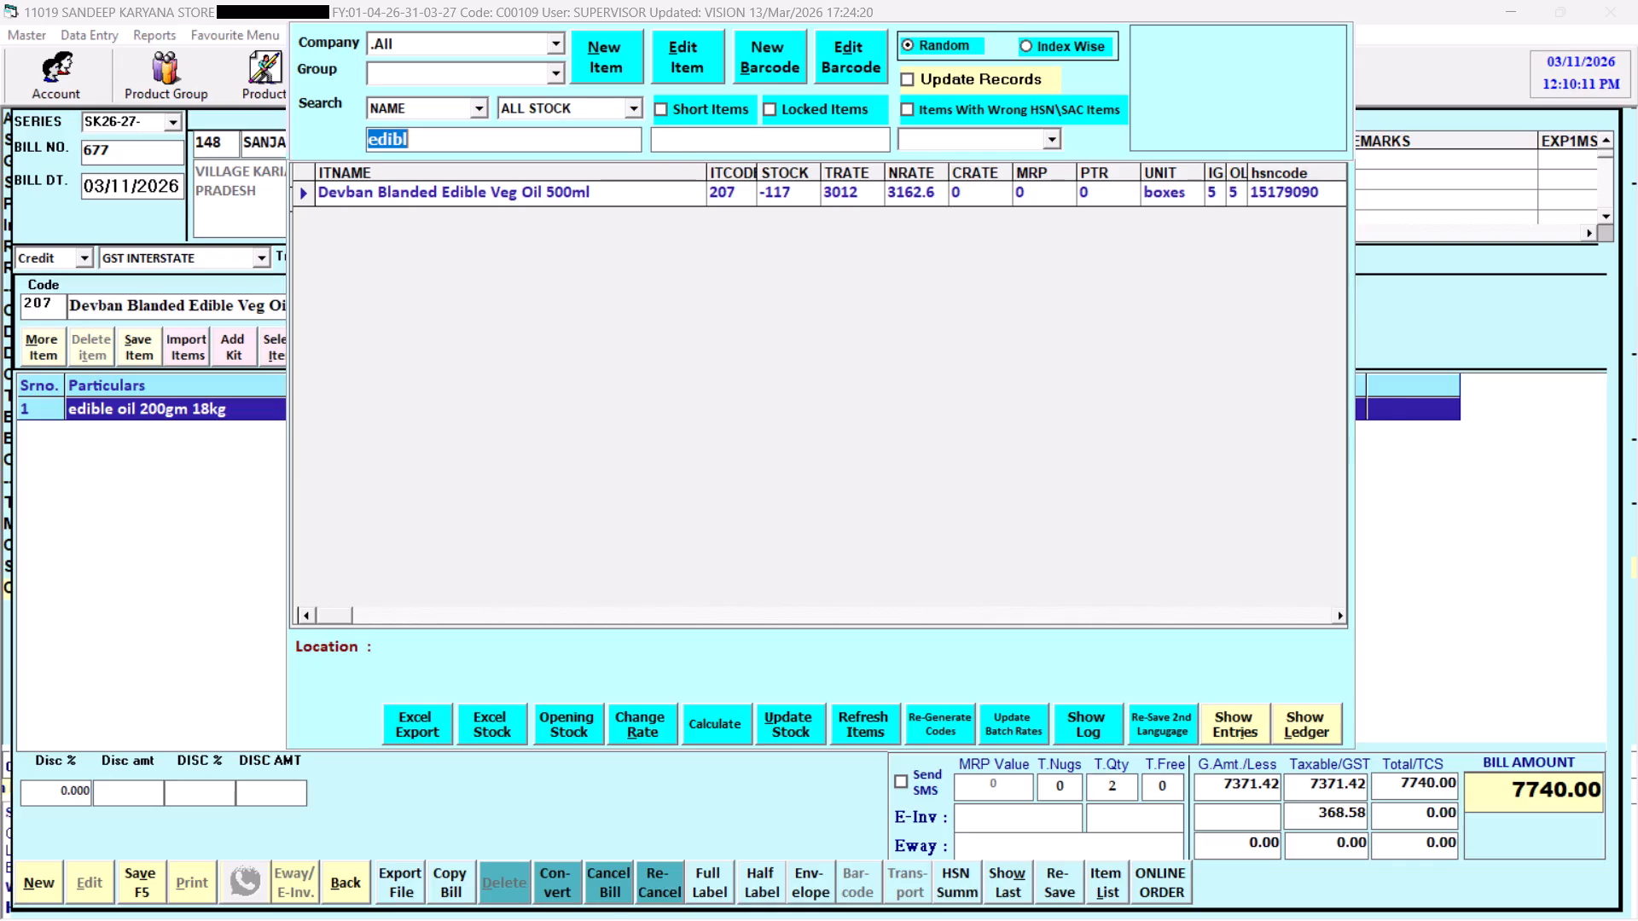
click(235, 605)
key(alt+v)
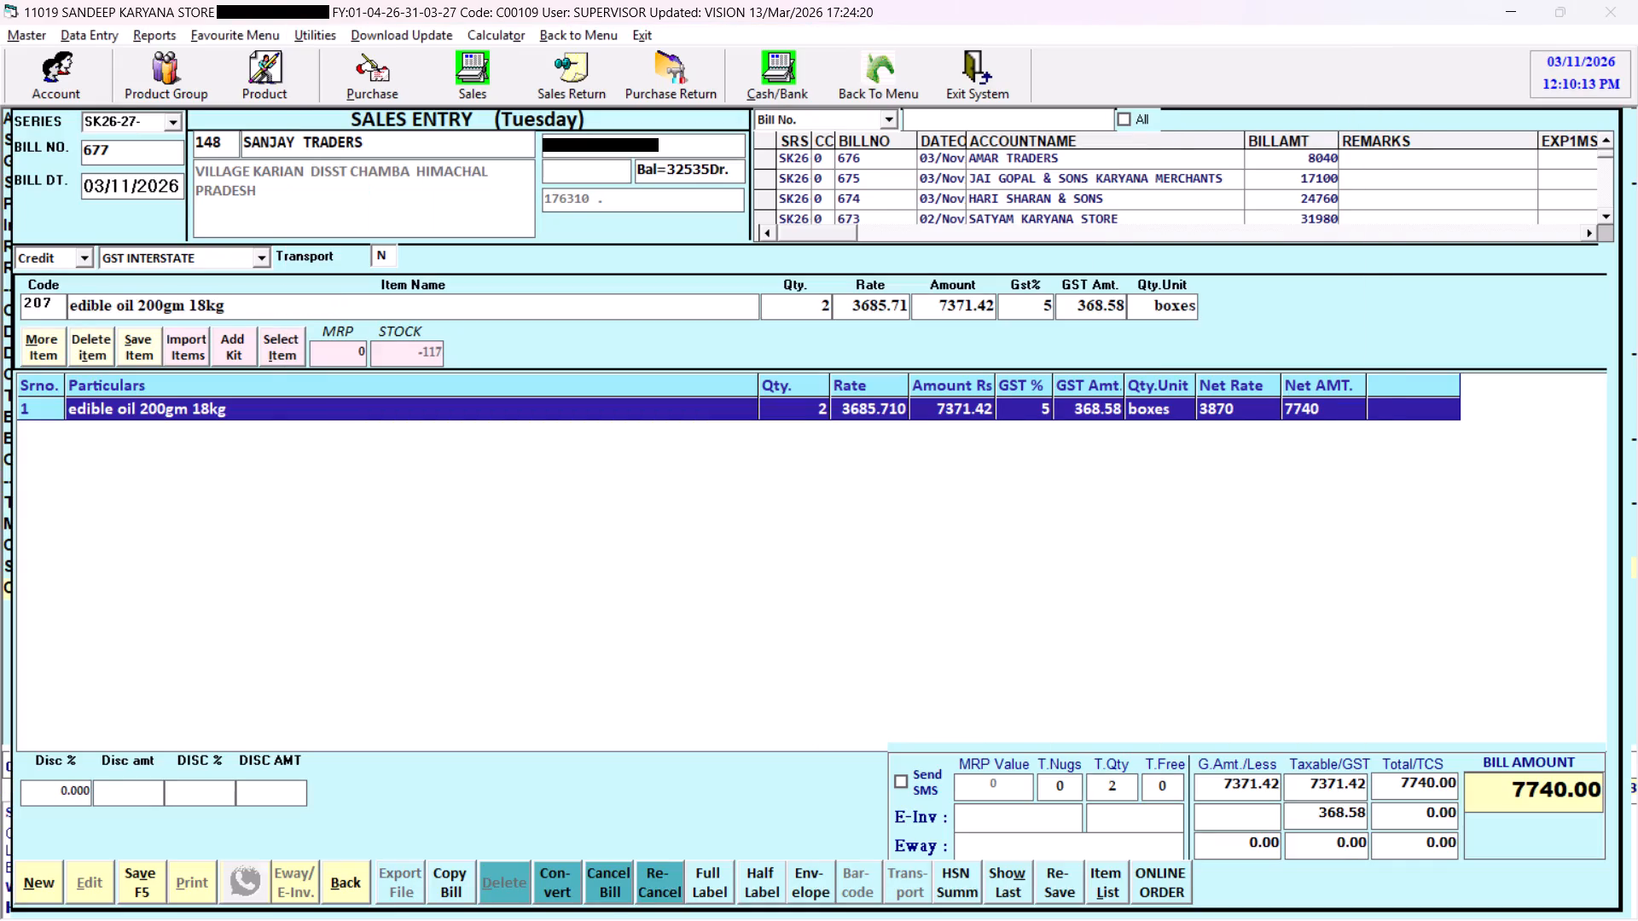
Start bill 678 and choose JAI OMKAR TRADERS as the account, keeping the Credit and GST INTERSTATE settings.
key(alt+n)
key(Return)
key(Return)
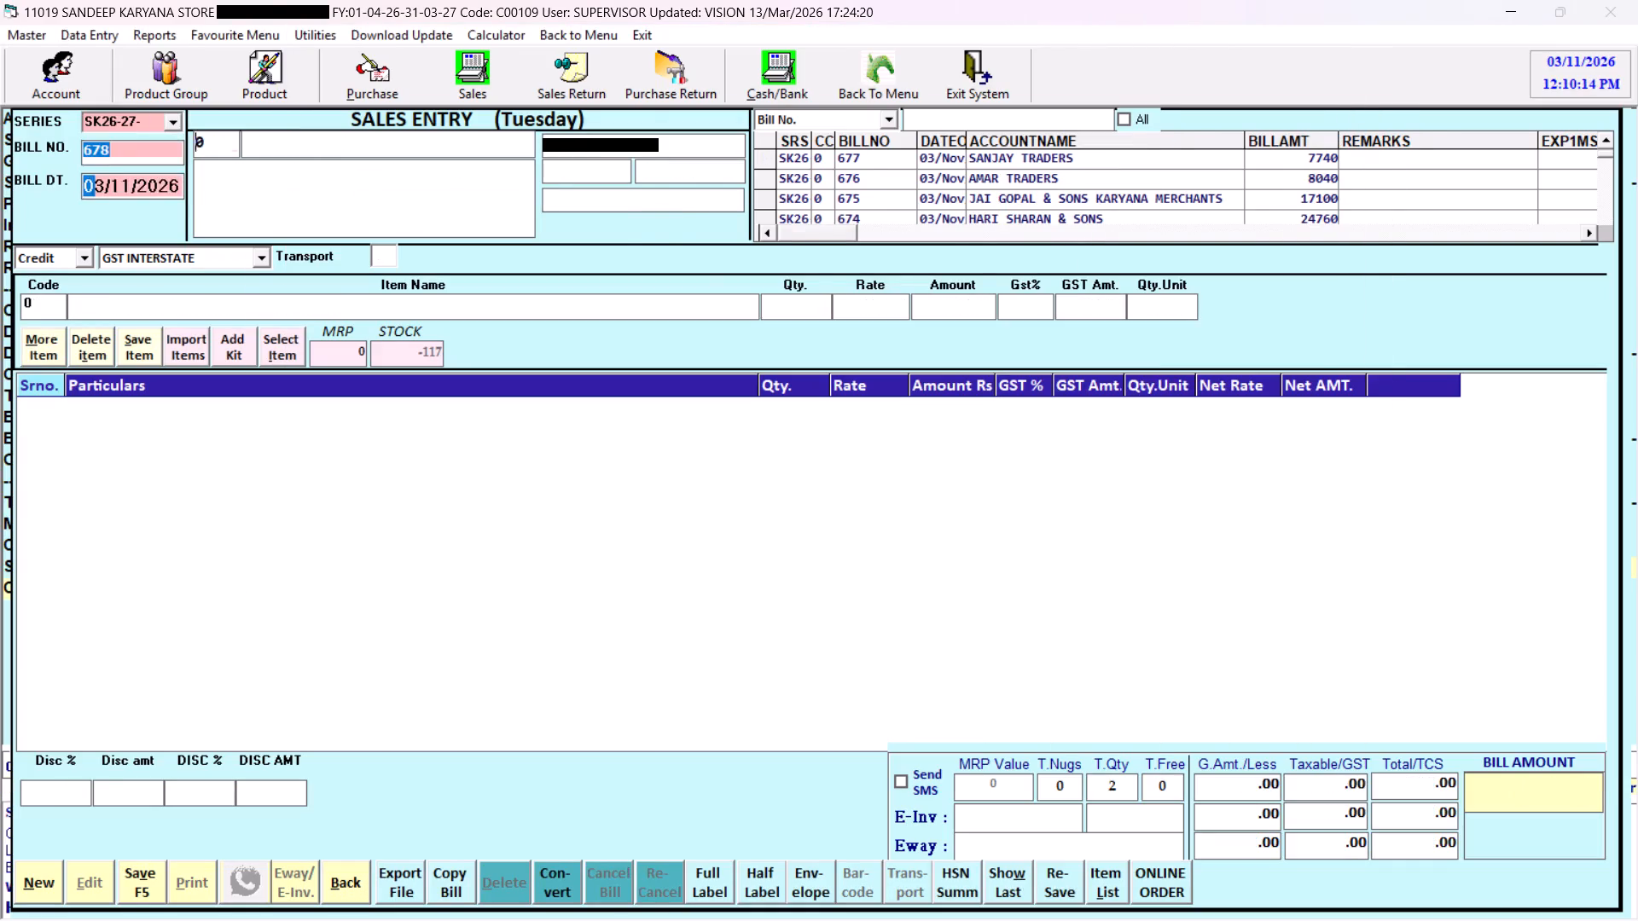
text(jai o)
key(Down)
key(Down)
key(Return)
key(Return)
key(Return)
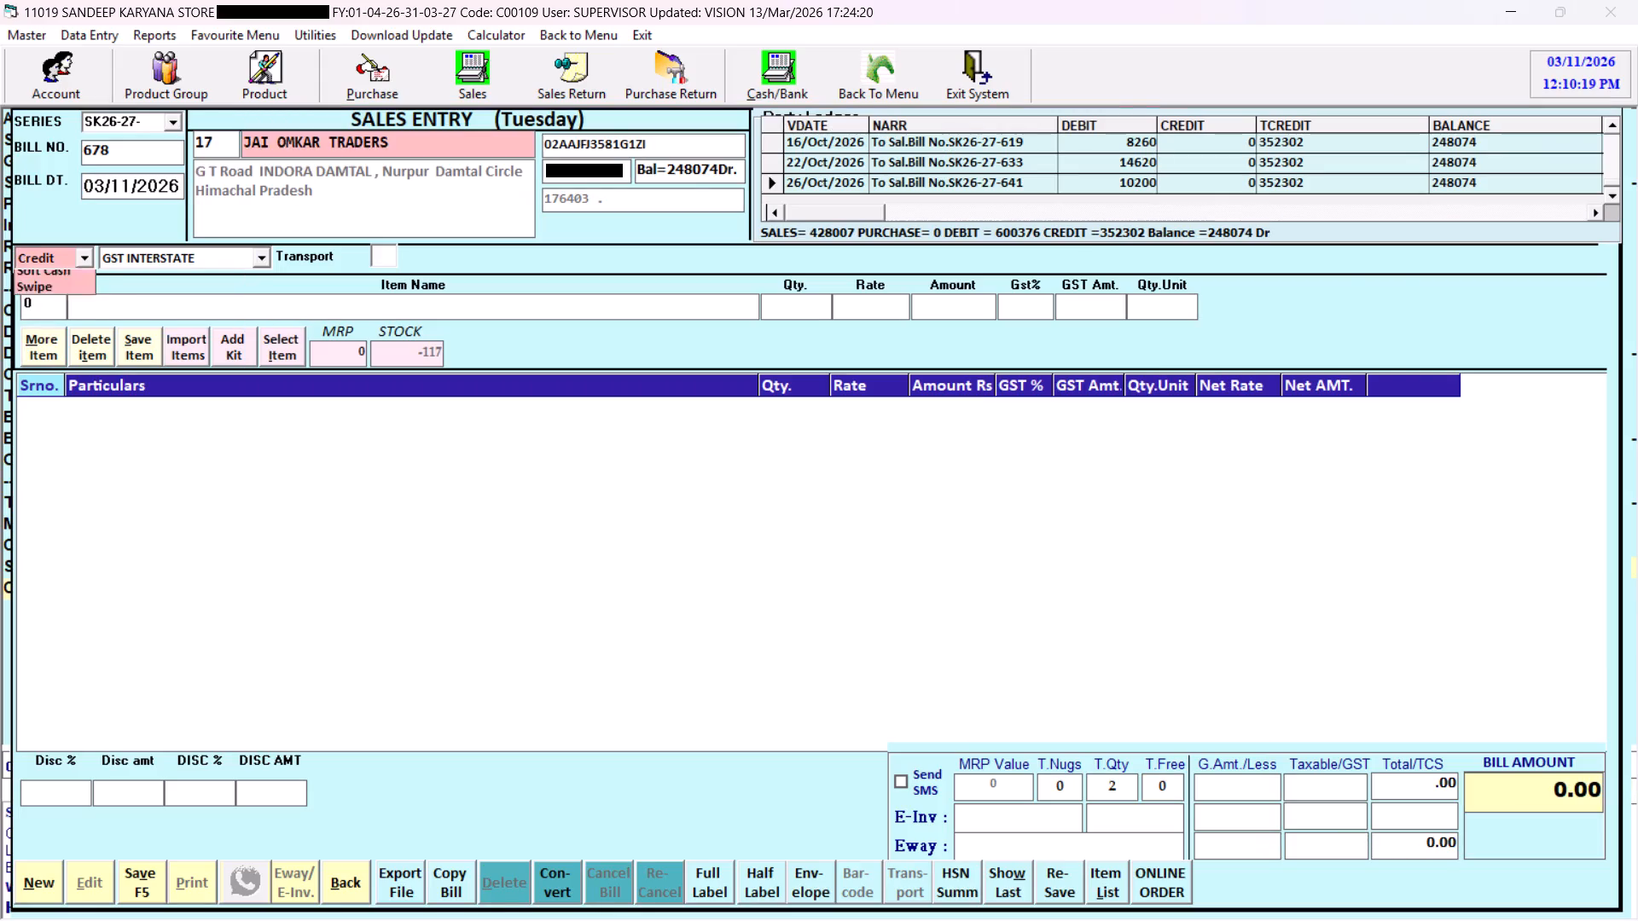
key(Return)
key(Return)
key(Return)
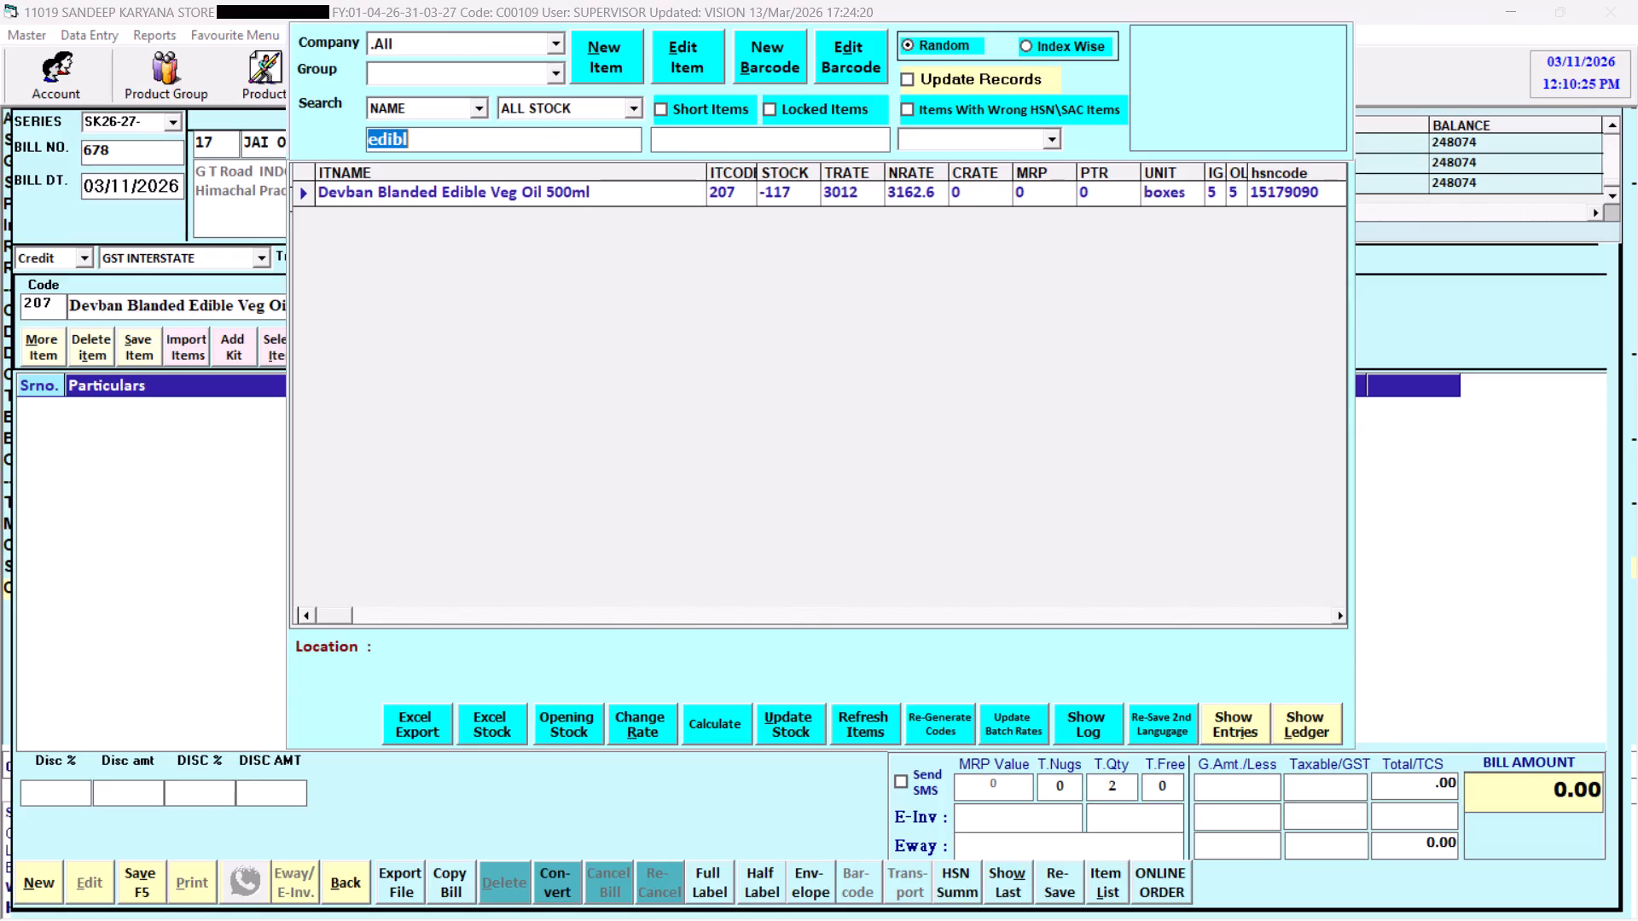
Add GREEN CHILLY SAUCE SD650 GM to bill 678 with quantity 6, rate 380.95 and unit boxes.
text(gree)
key(Down)
key(Down)
key(Return)
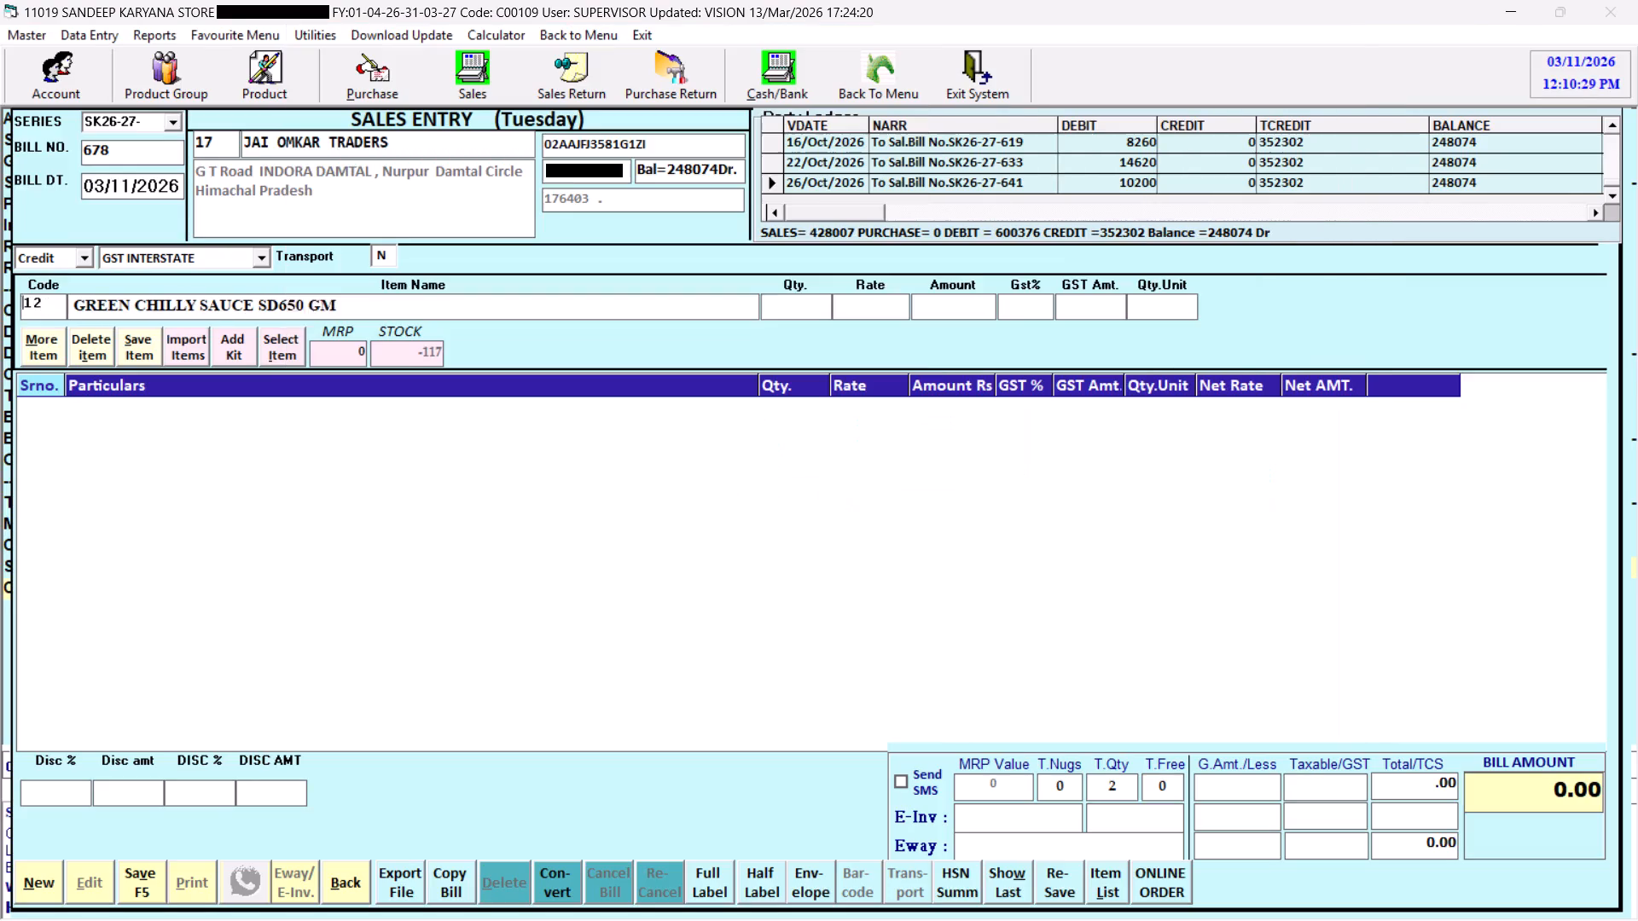
key(Return)
key(Return)
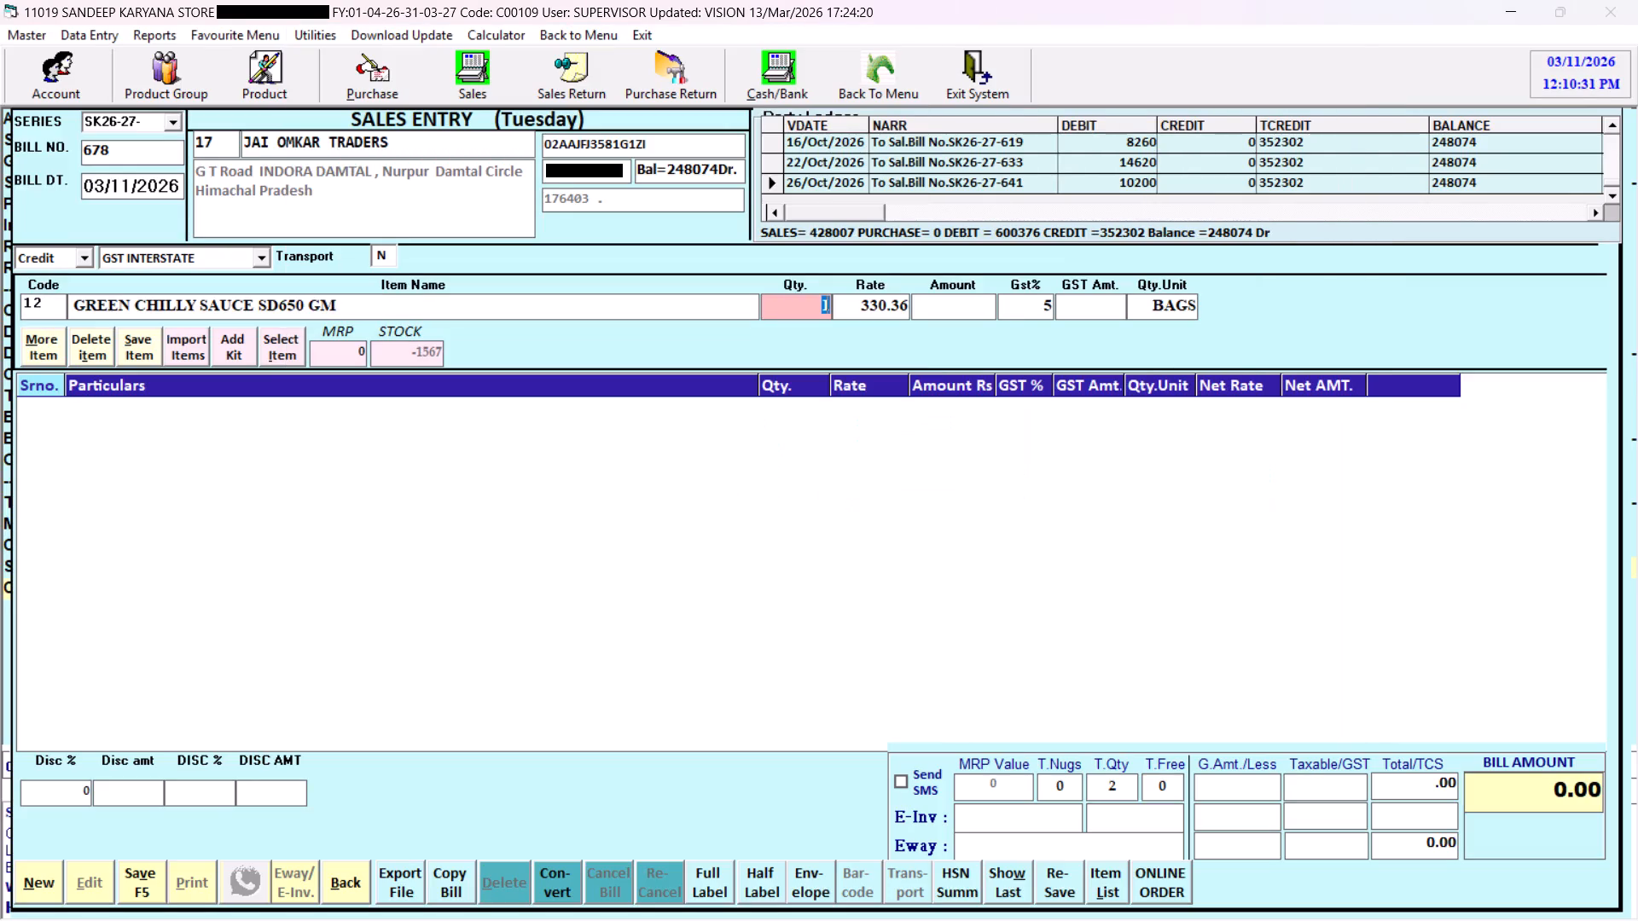
key(6)
key(Return)
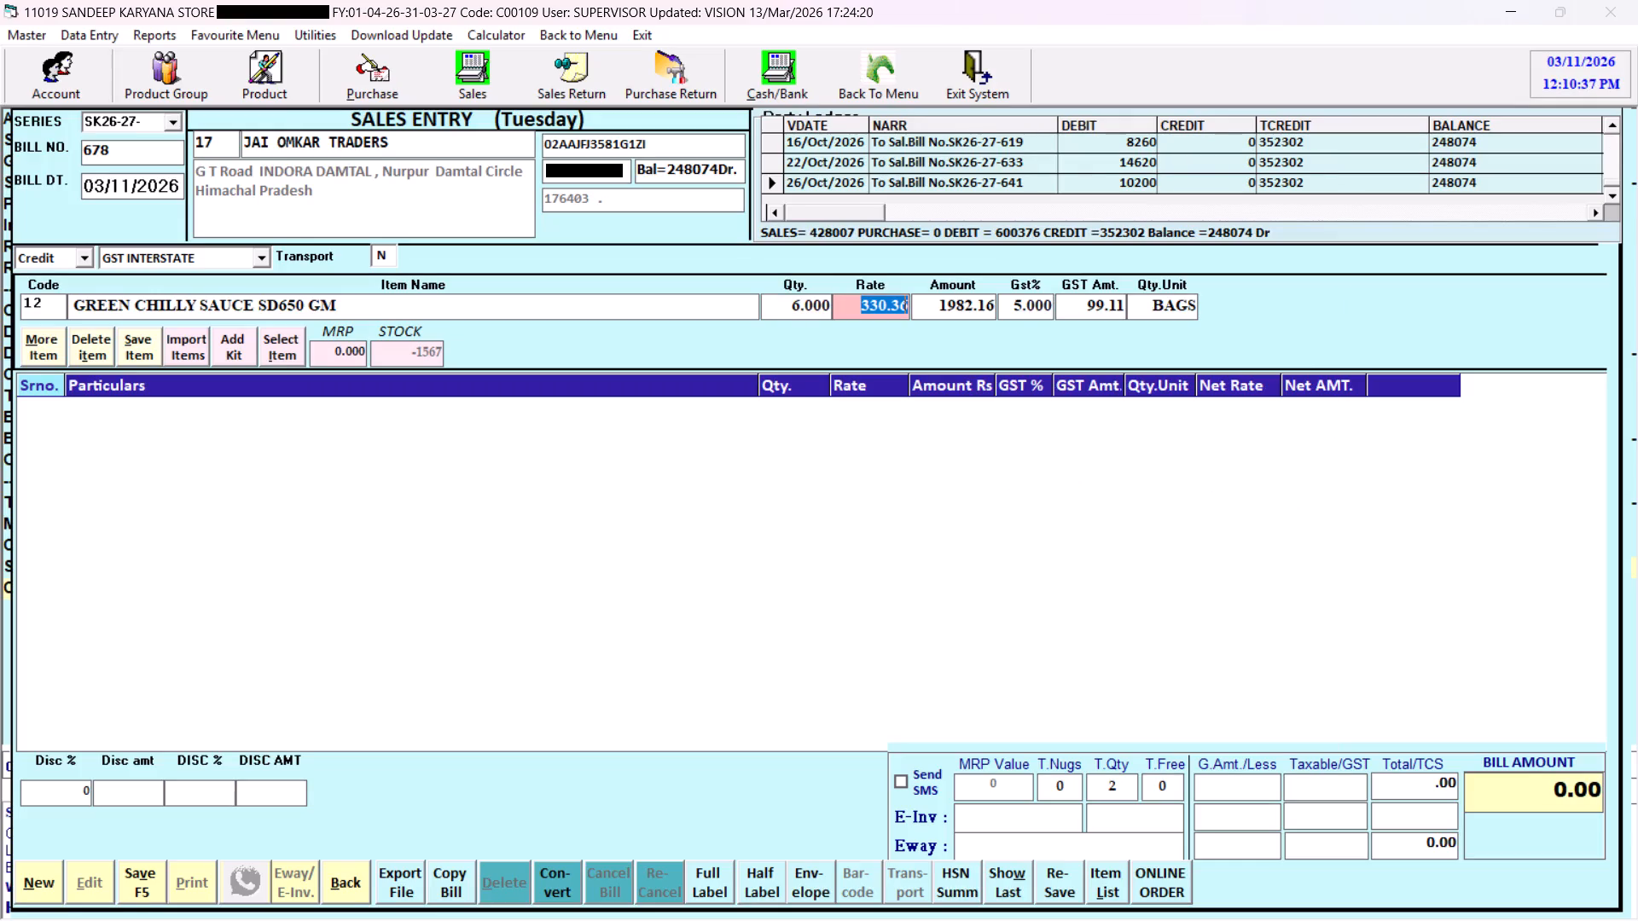
text(380.)
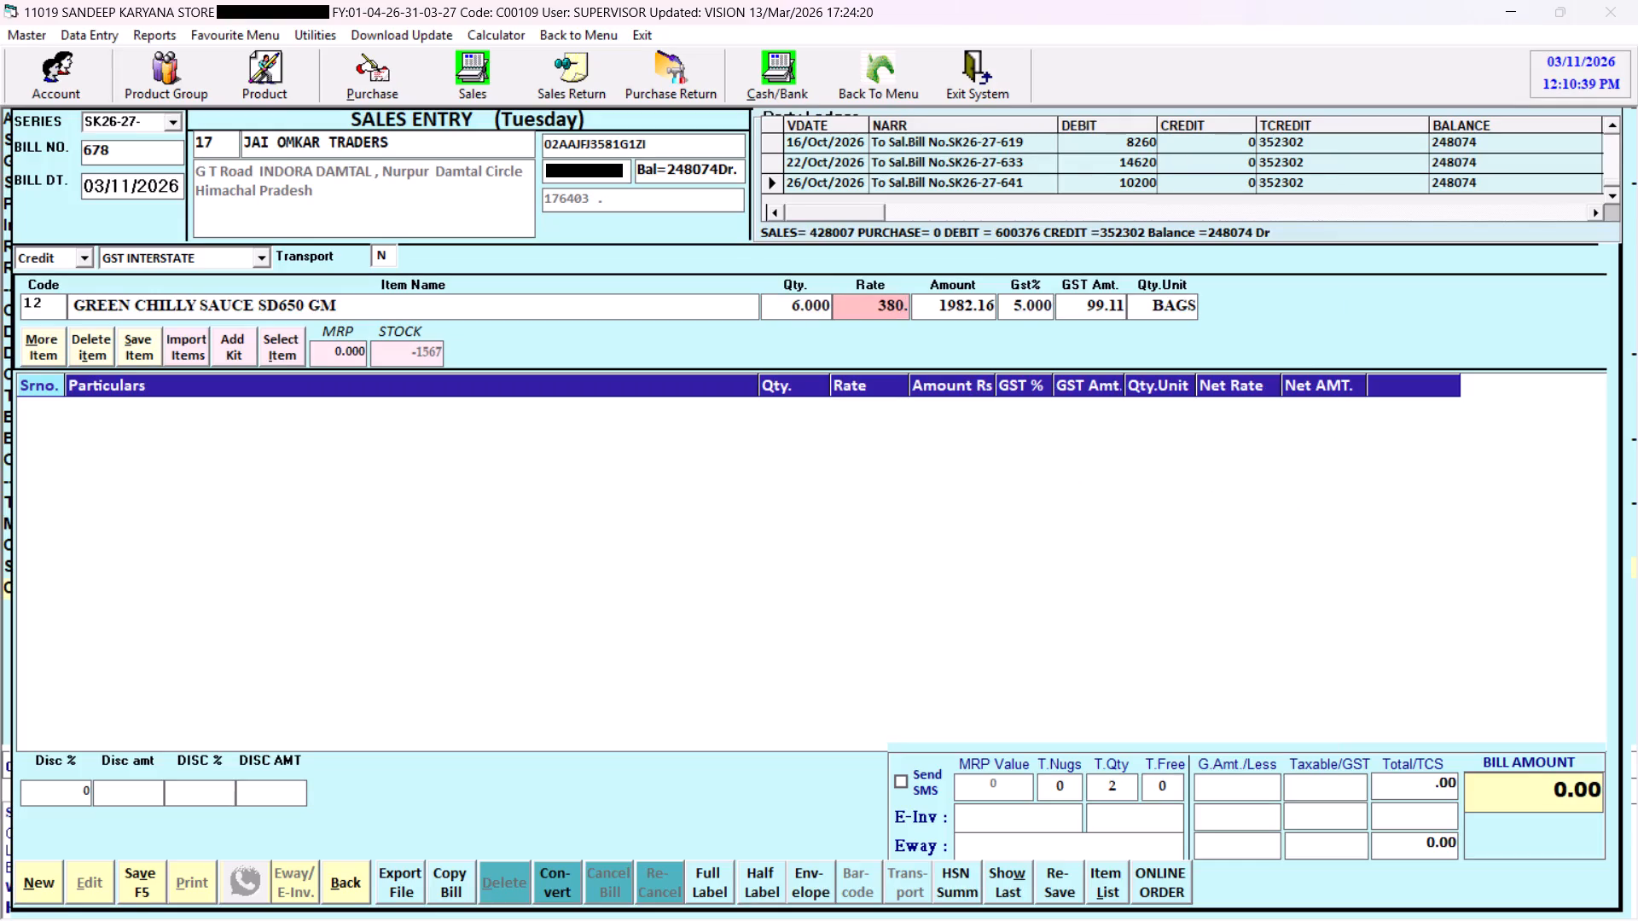
text(95)
key(Return)
key(Return)
key(Return)
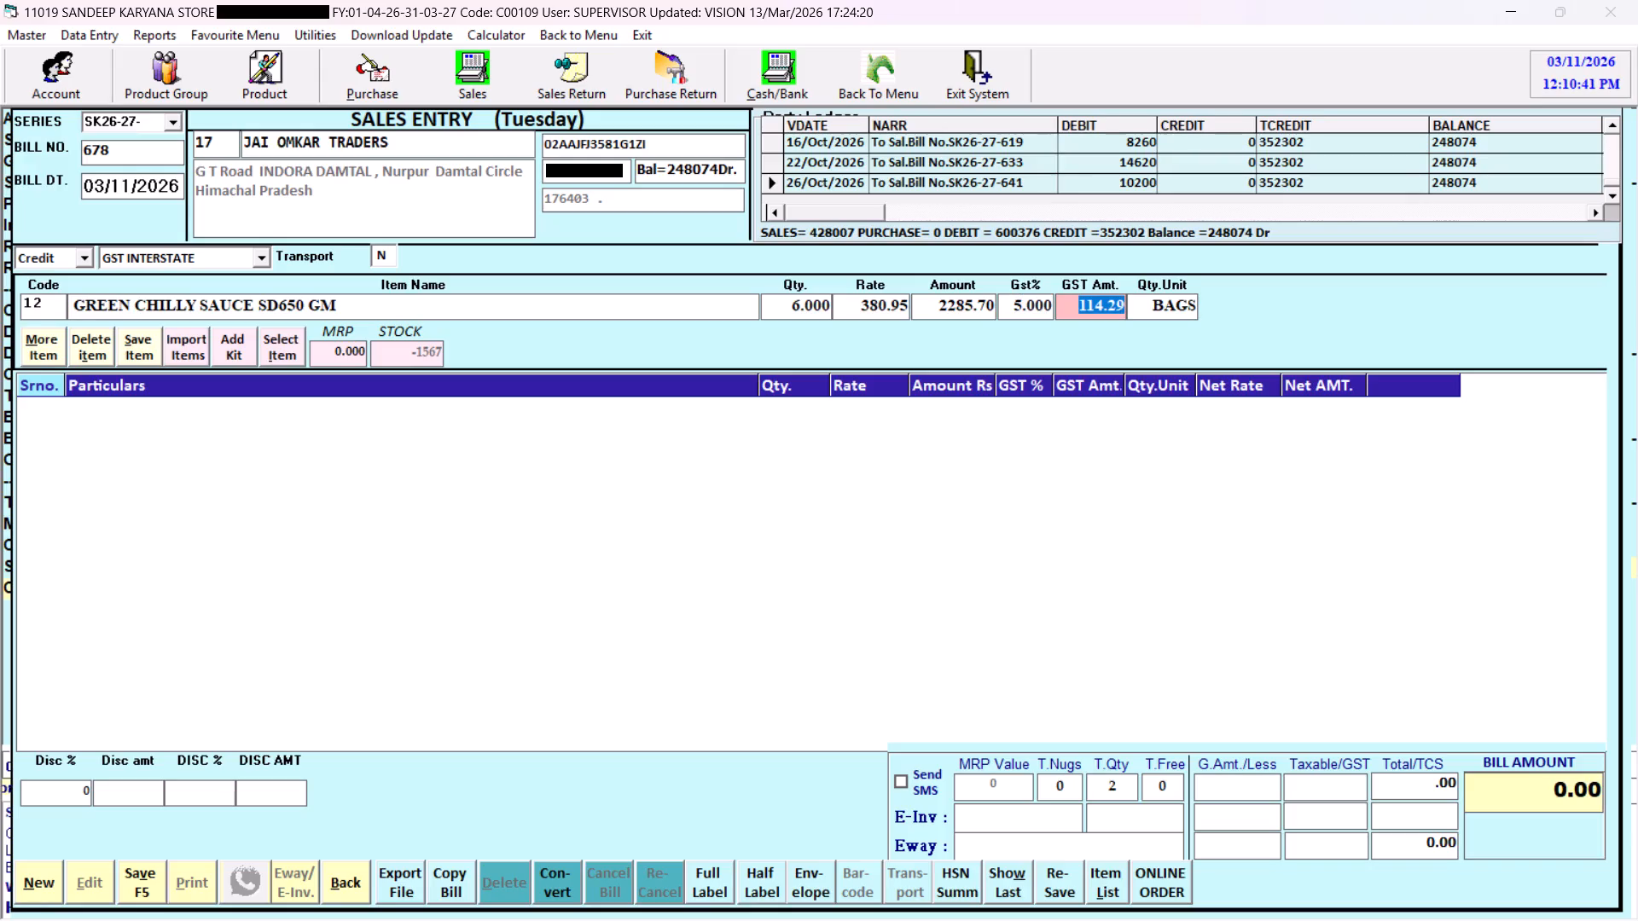
key(Return)
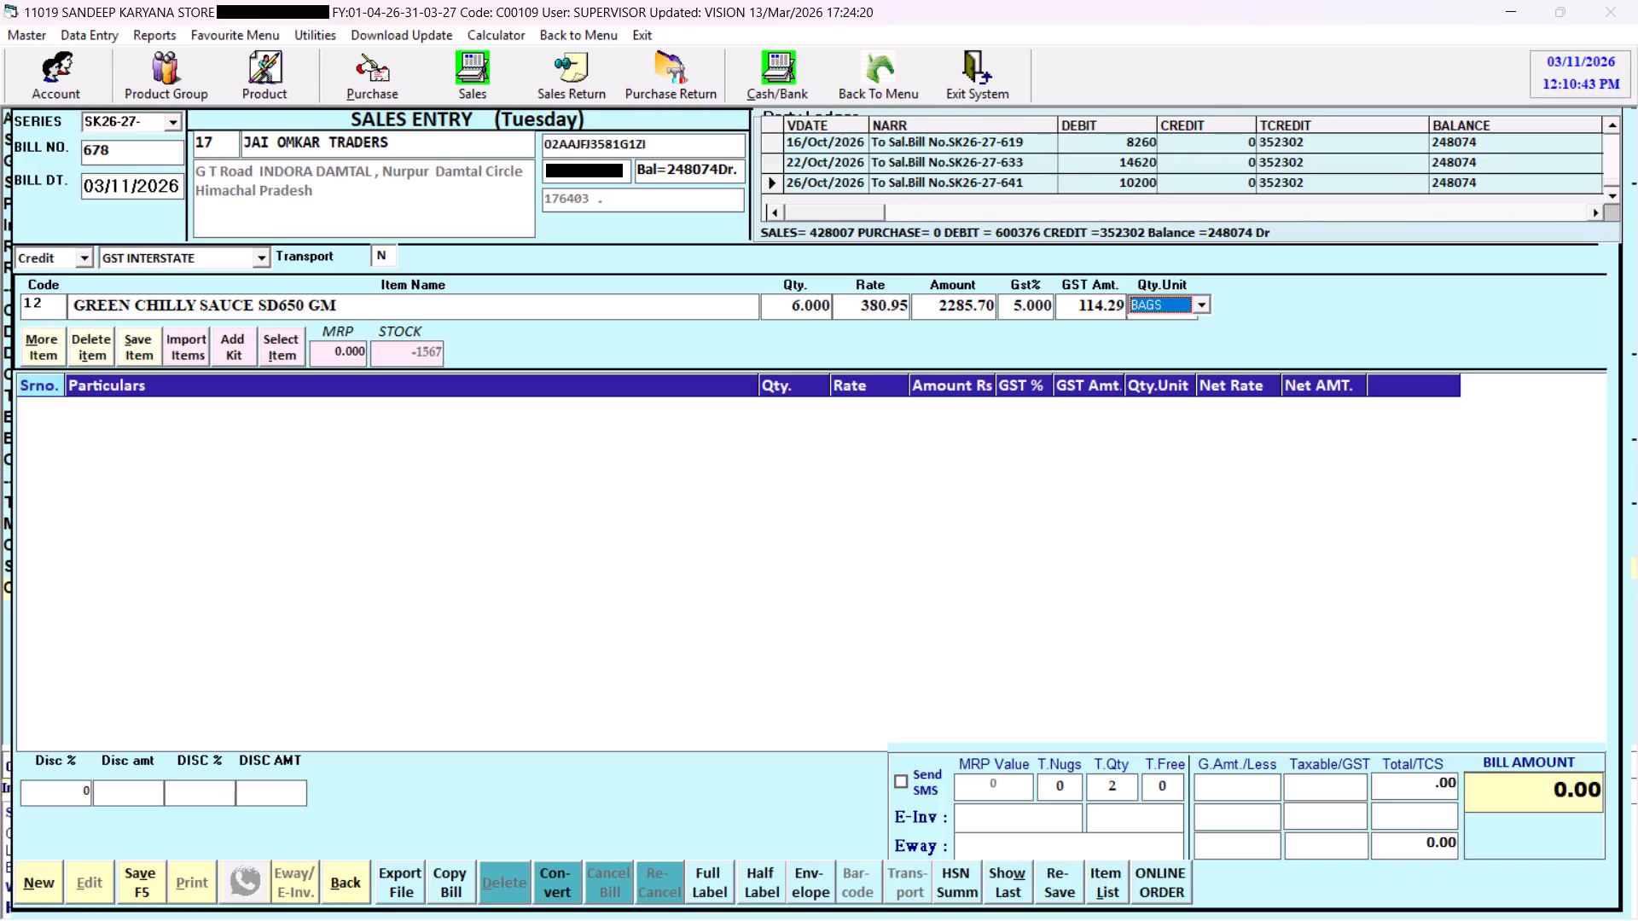
key(Down)
key(Return)
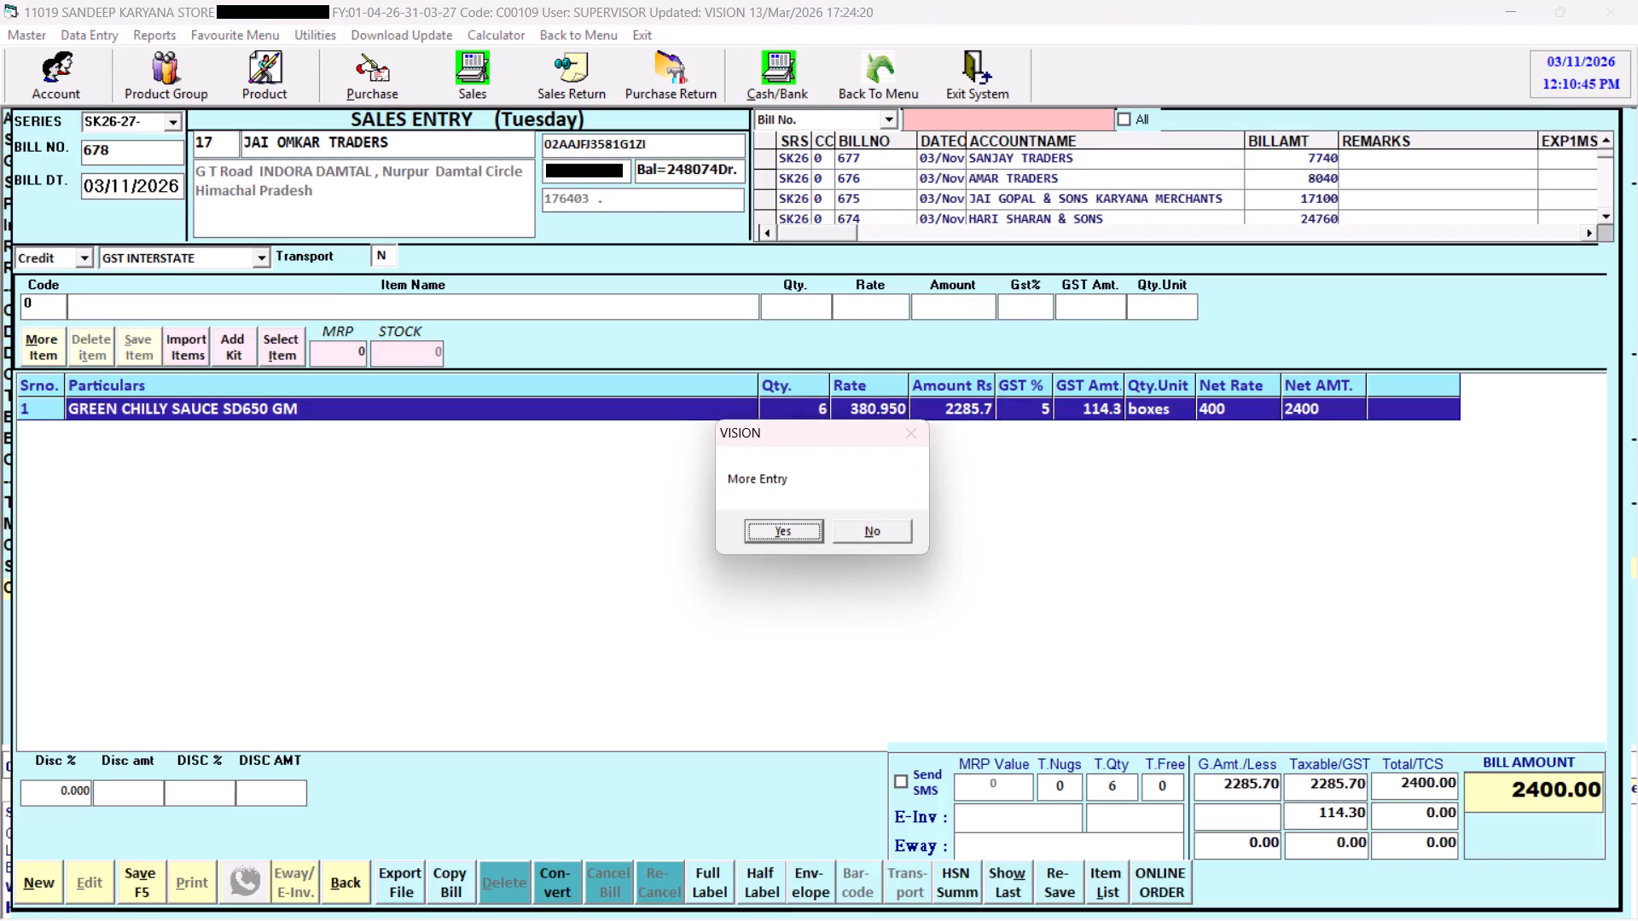
Add PROCCES VEG SAUCE 1KG as another line with quantity 5, rate 457.14 and unit boxes.
key(Return)
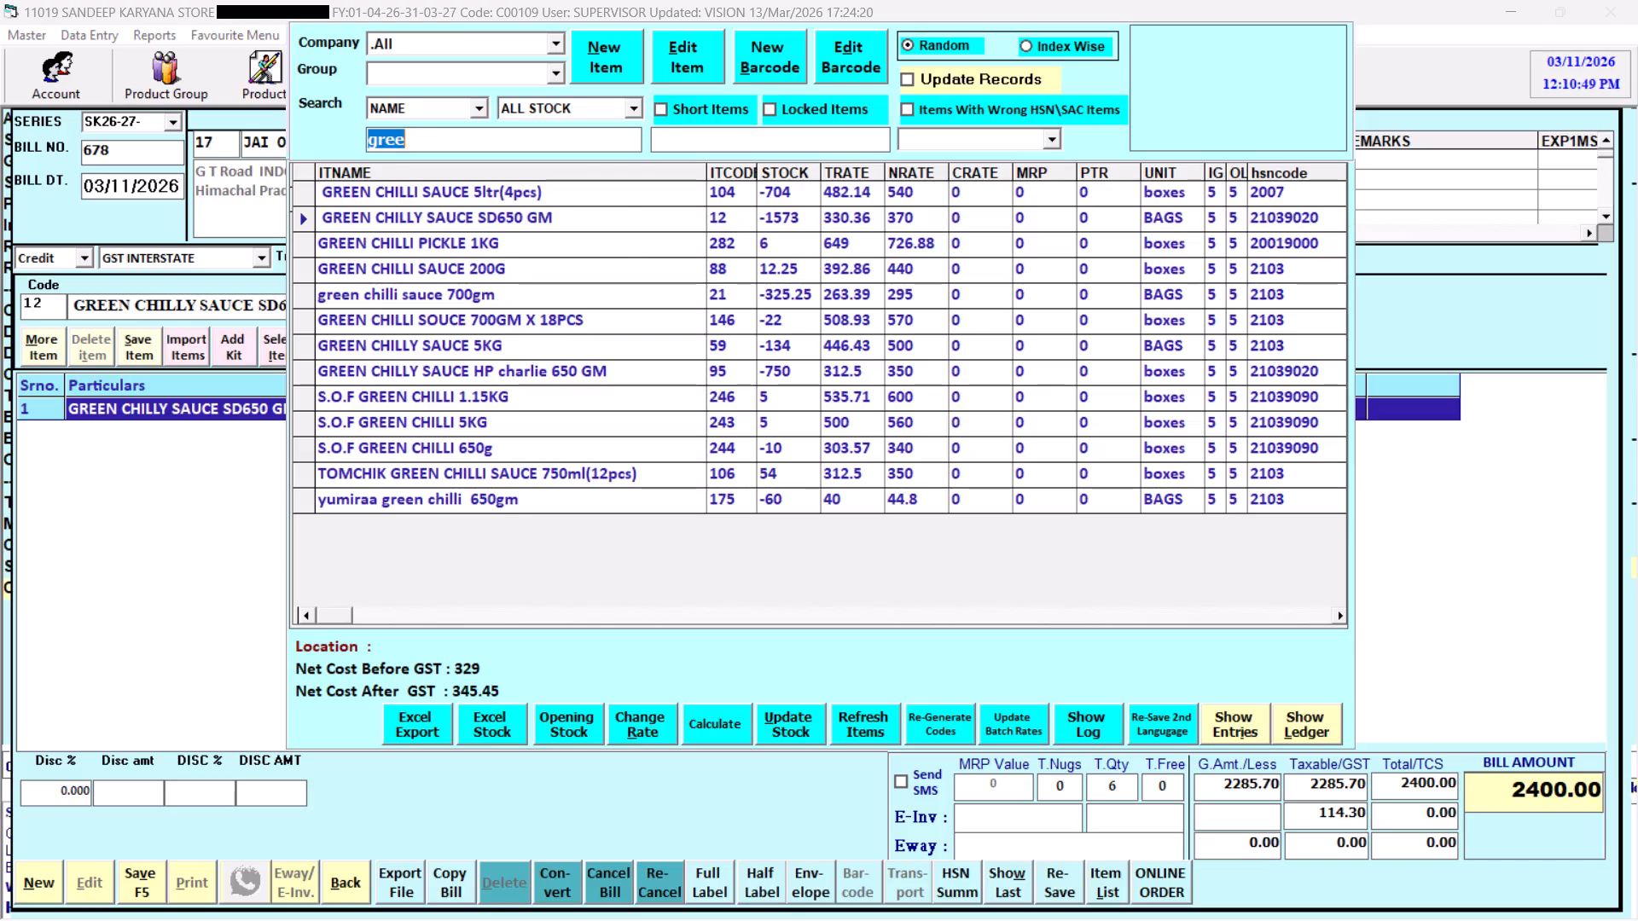
text(pro)
key(Down)
key(Down)
key(Return)
key(Return)
key(Return)
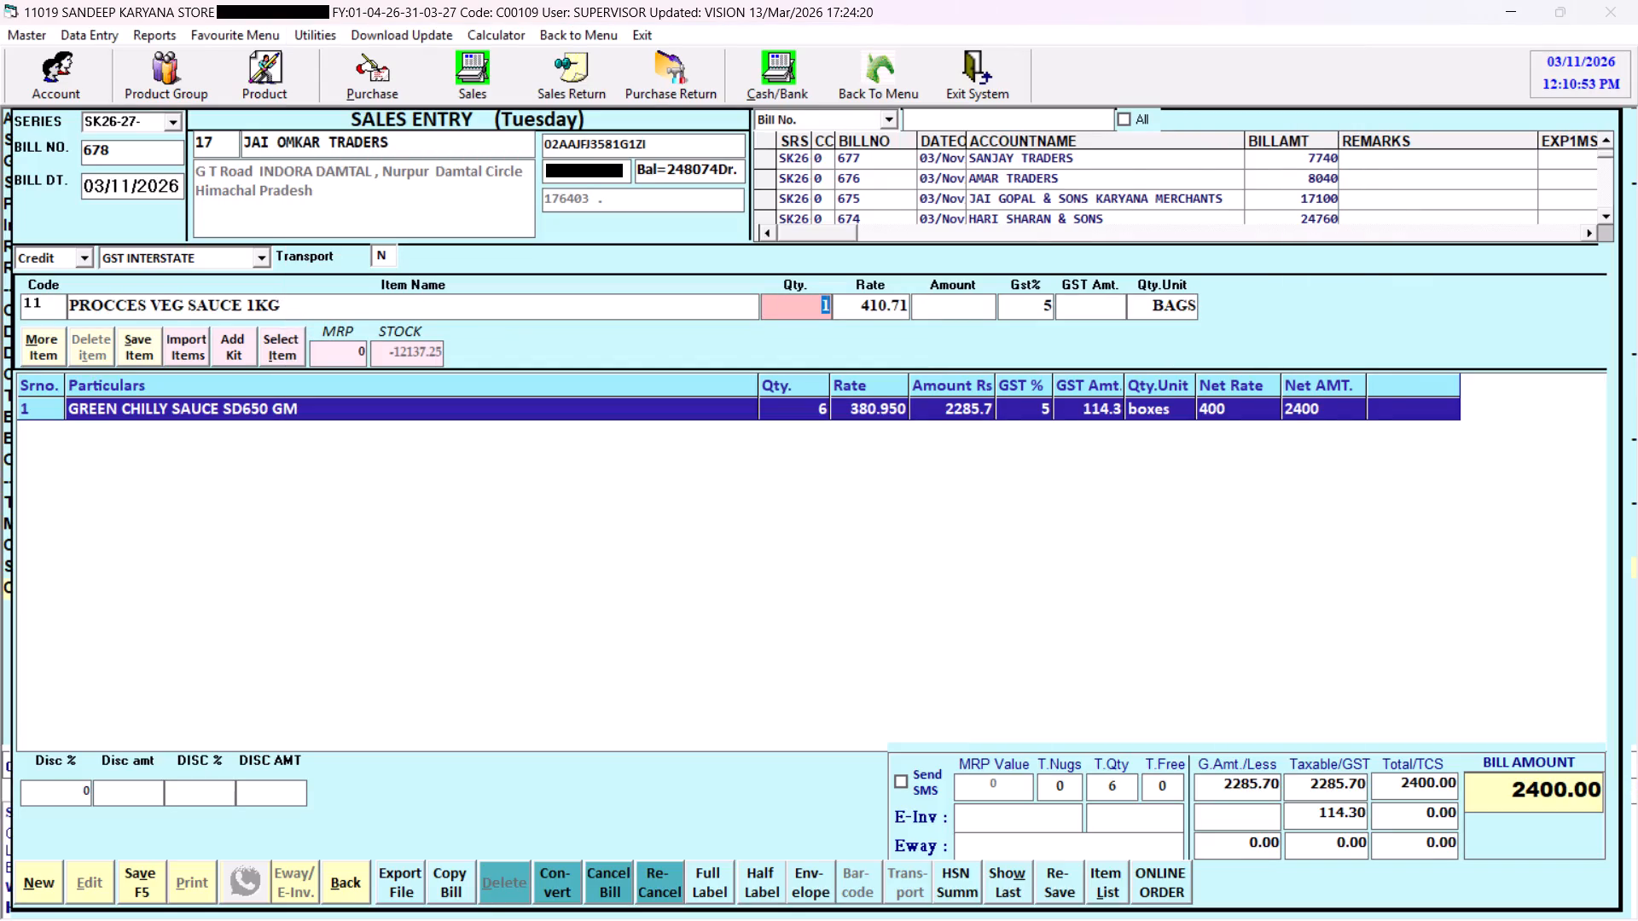
key(5)
key(Return)
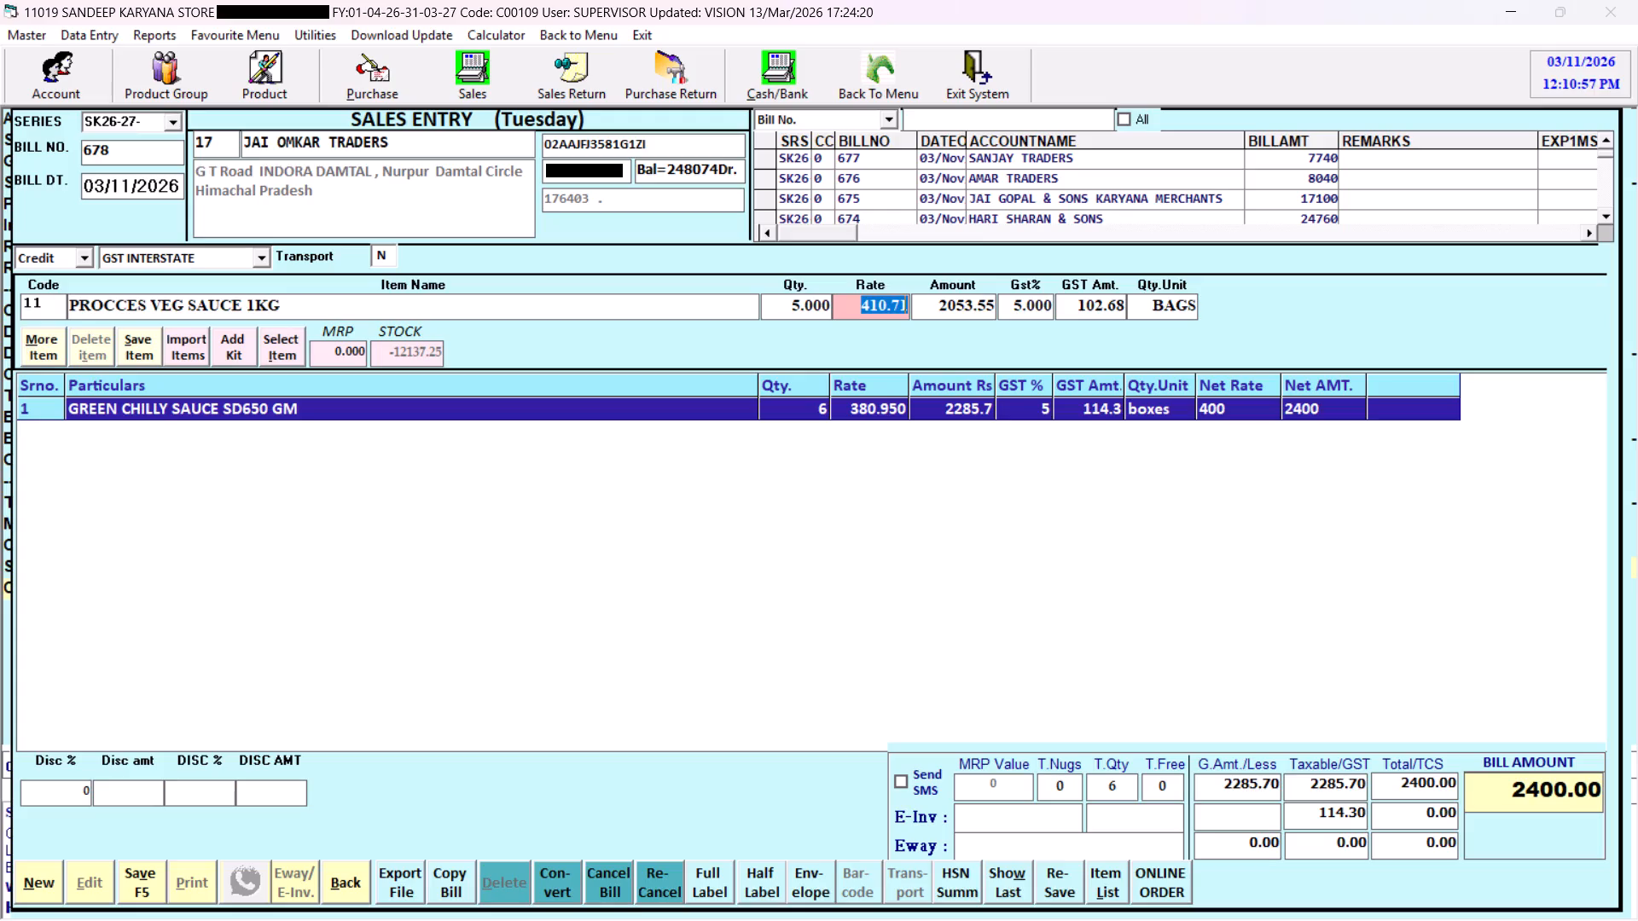
text(457.14)
key(Return)
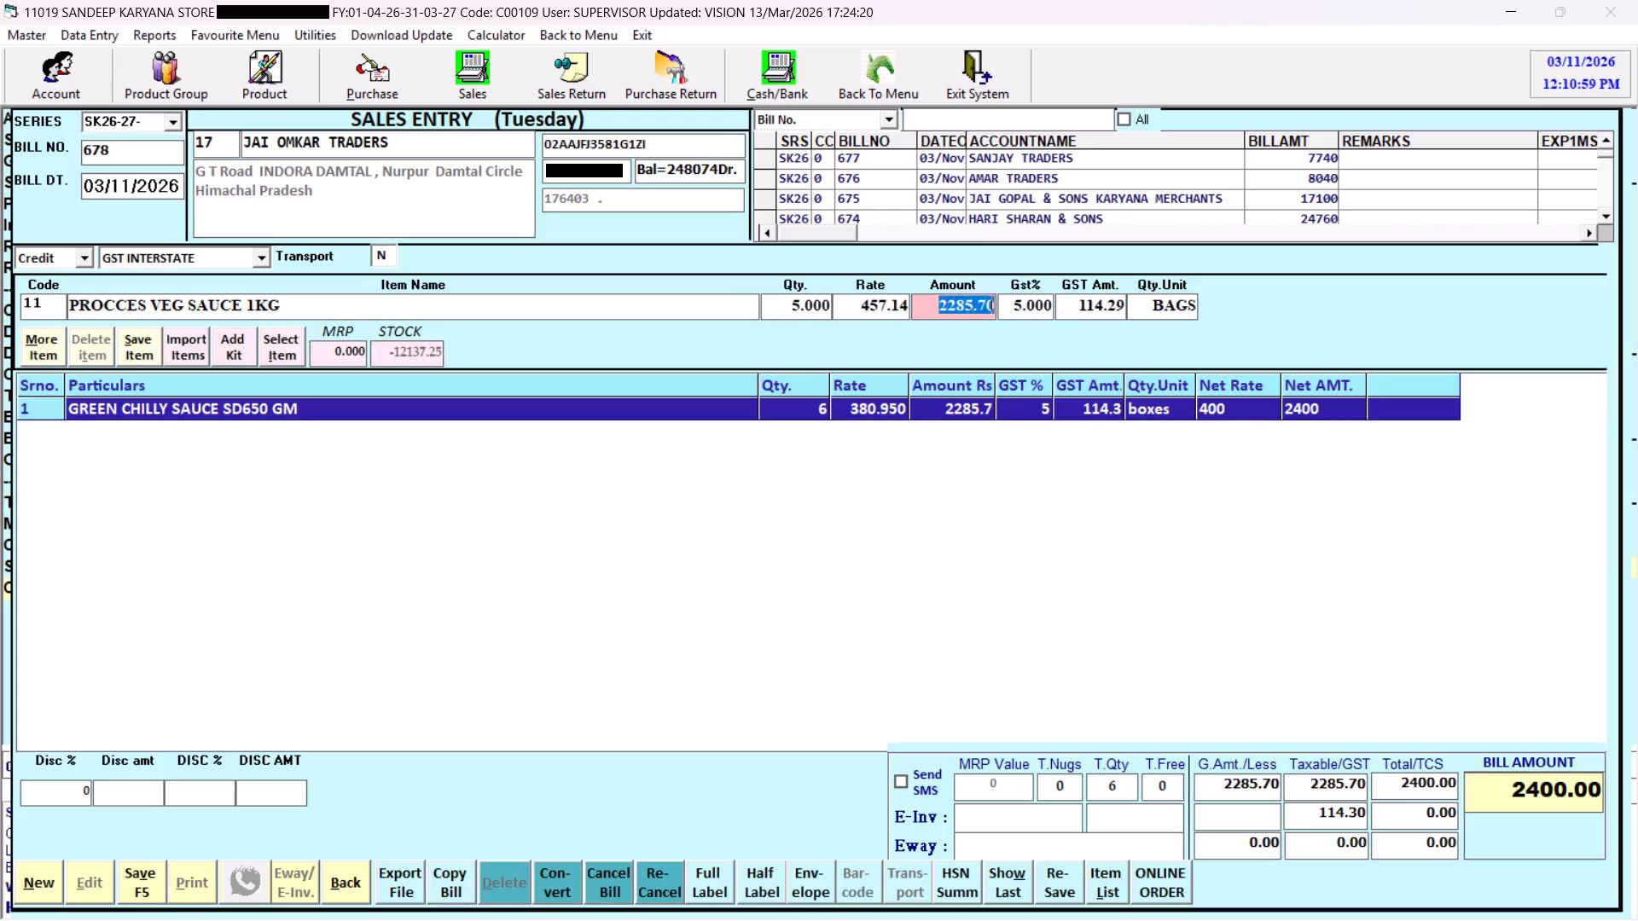
key(Return)
key(Return)
key(Return)
key(Down)
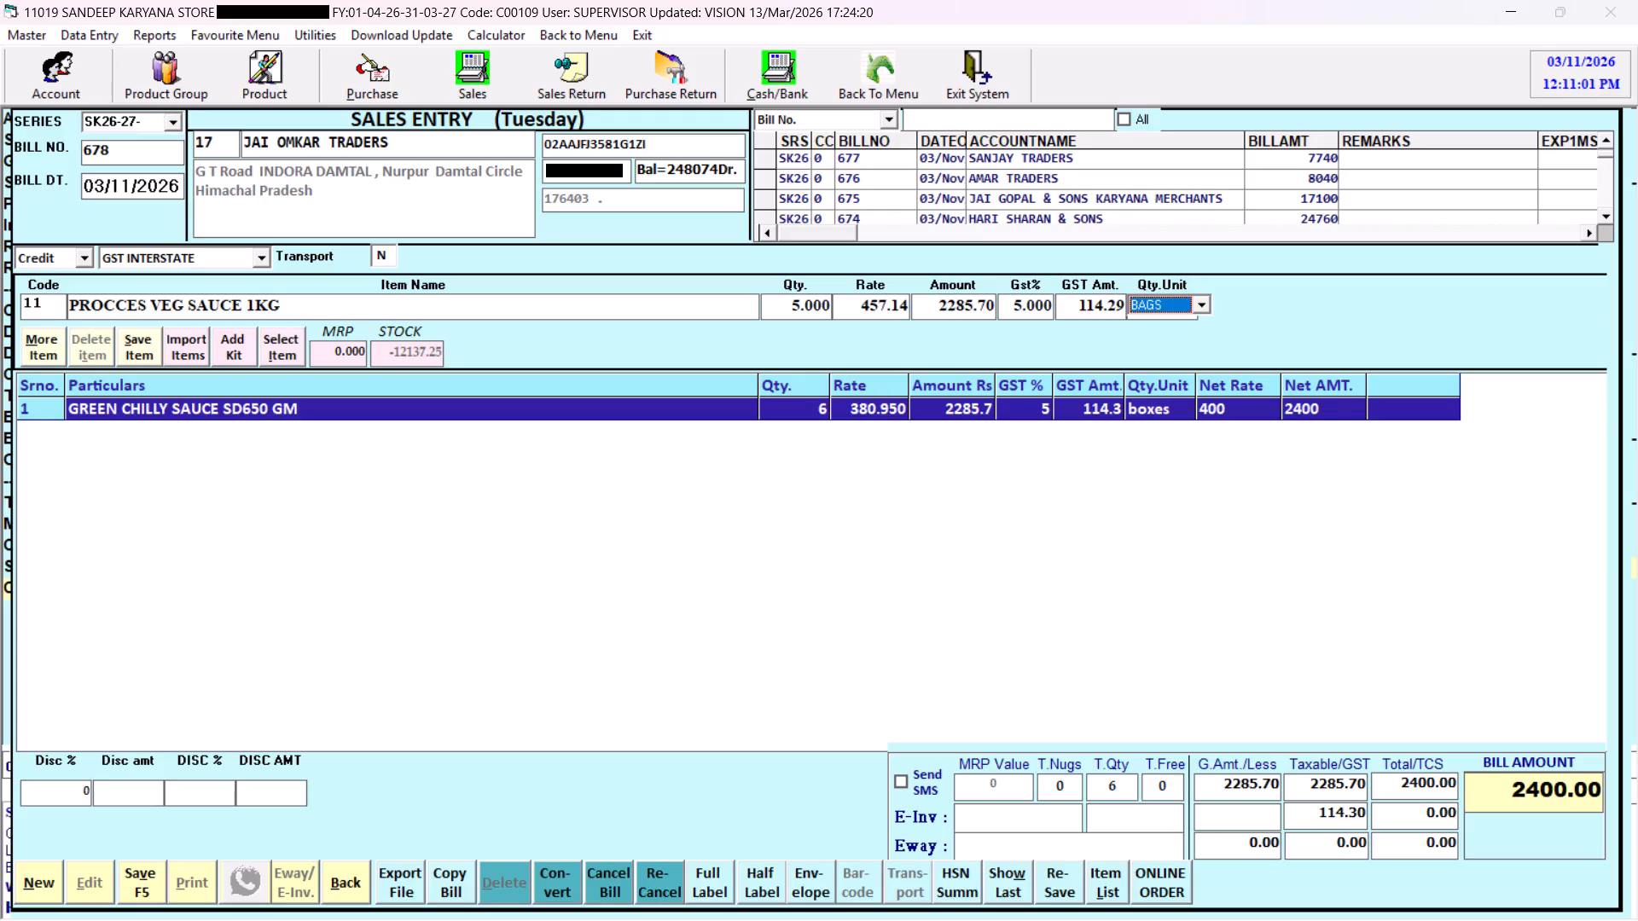
key(Return)
Dismiss the item list, reopen the GREEN CHILLY SAUCE SD650 GM line, set its quantity to 8 and save the line.
key(Return)
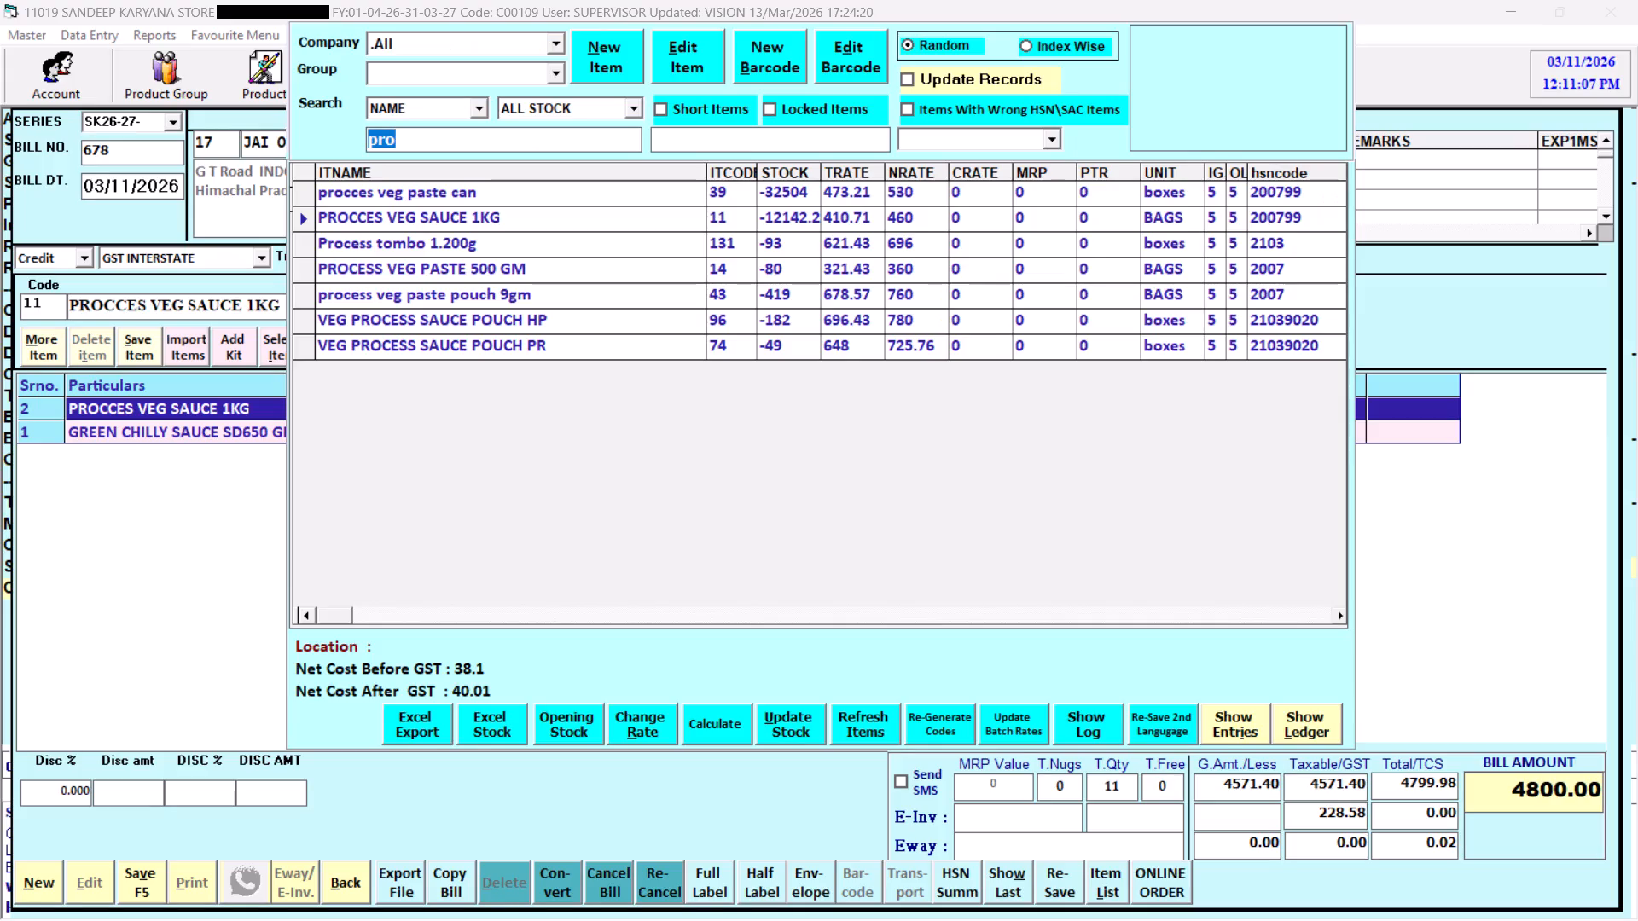
click(254, 670)
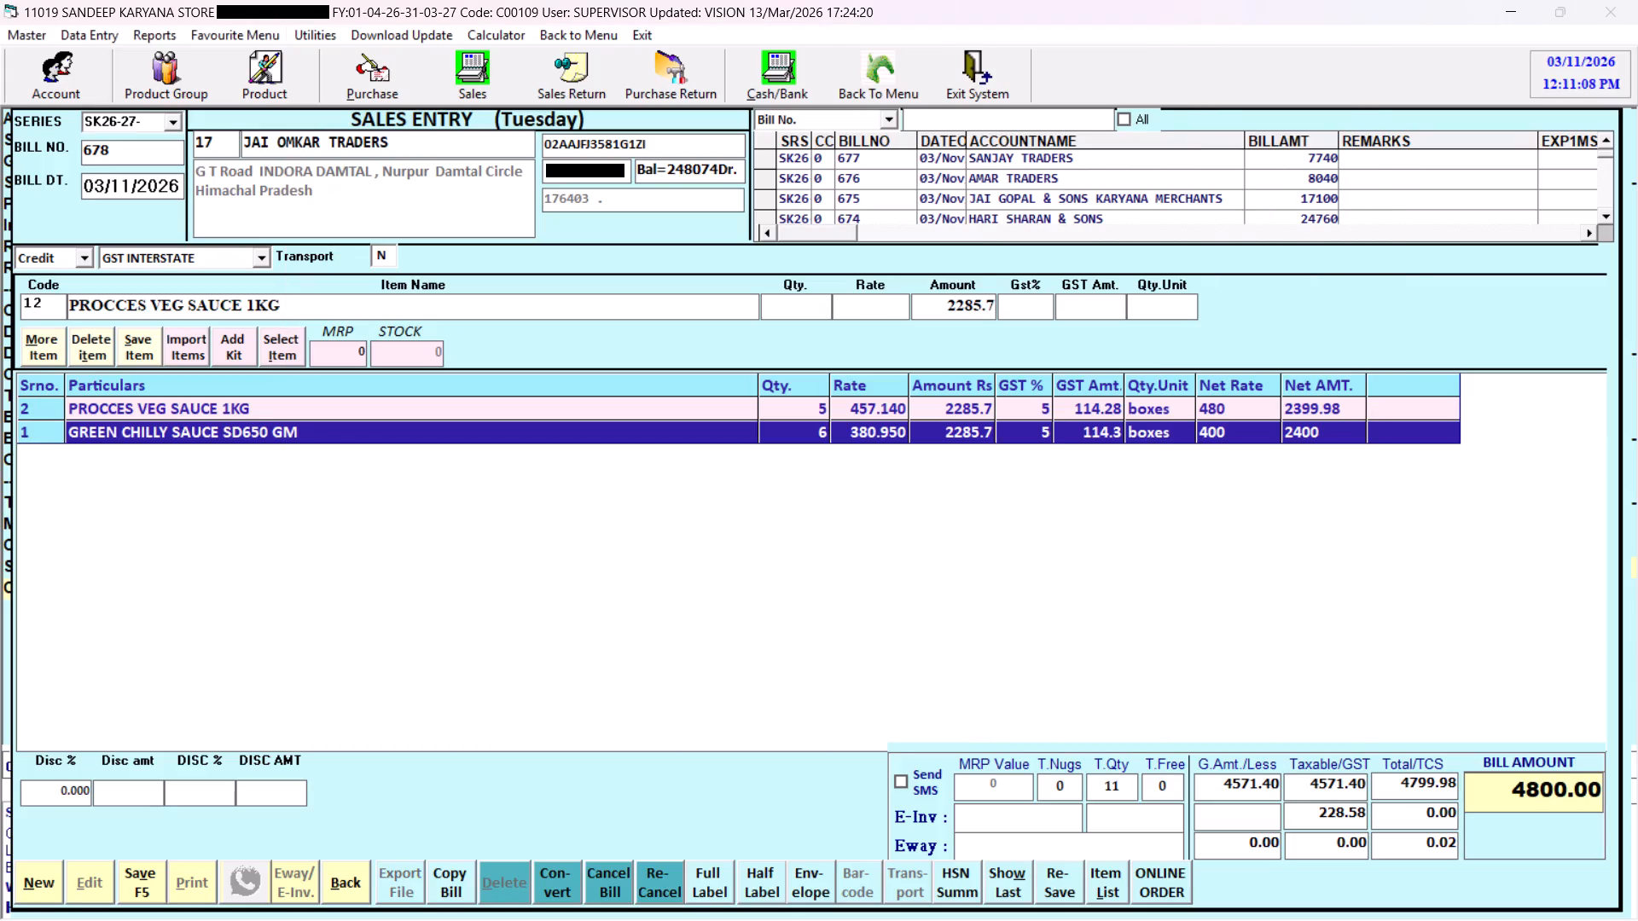
click(755, 439)
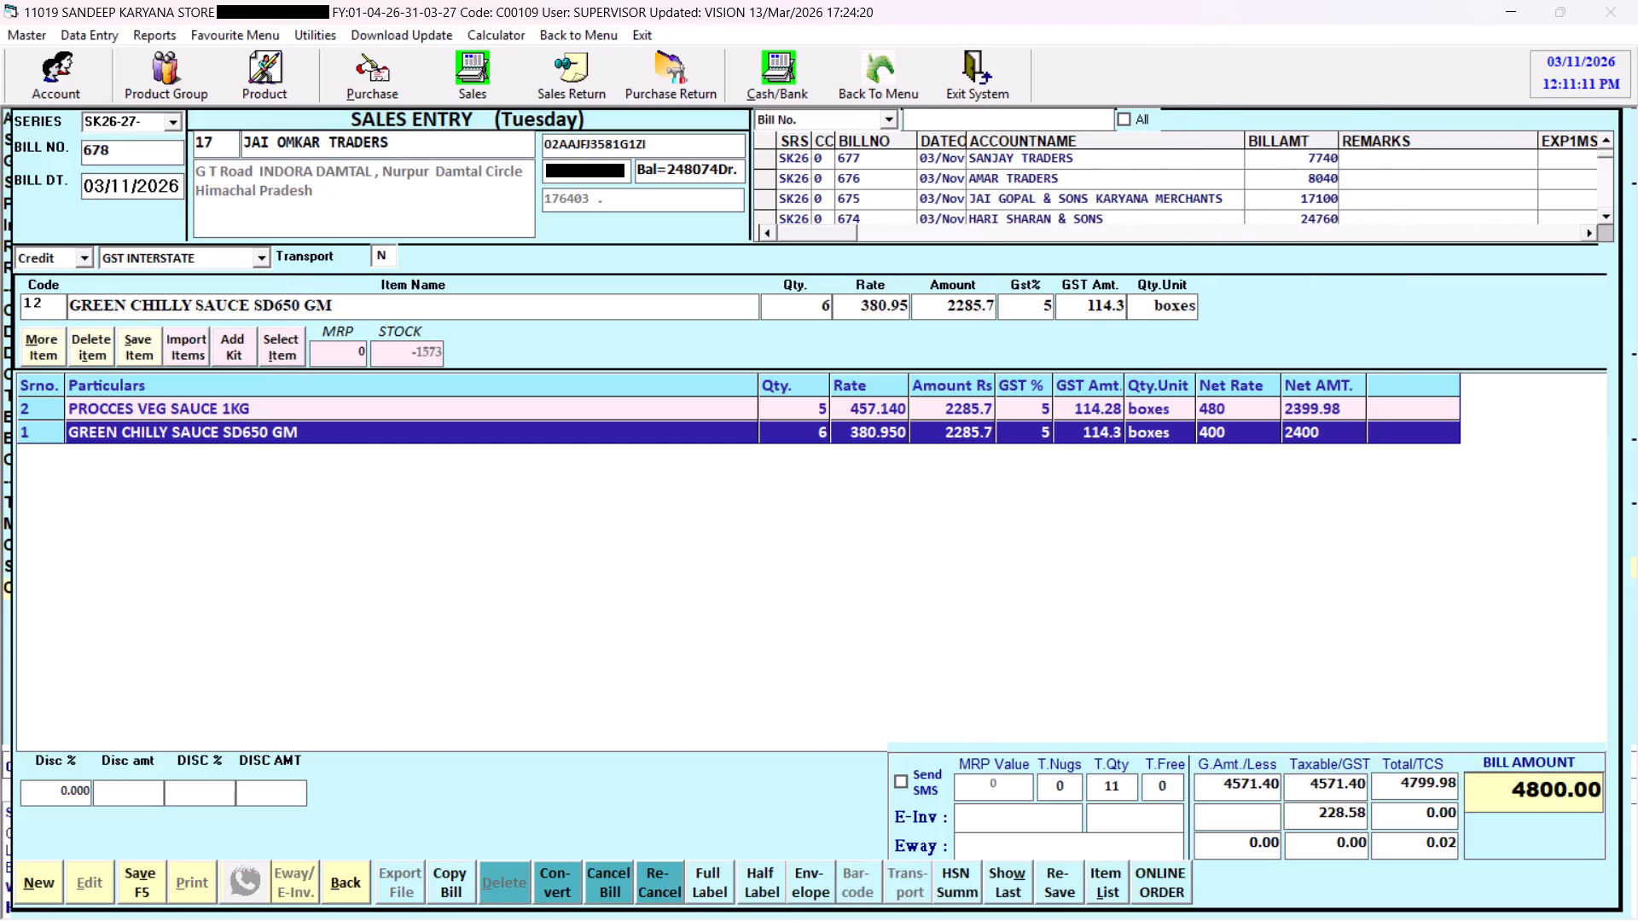
click(816, 311)
key(Right)
key(BackSpace)
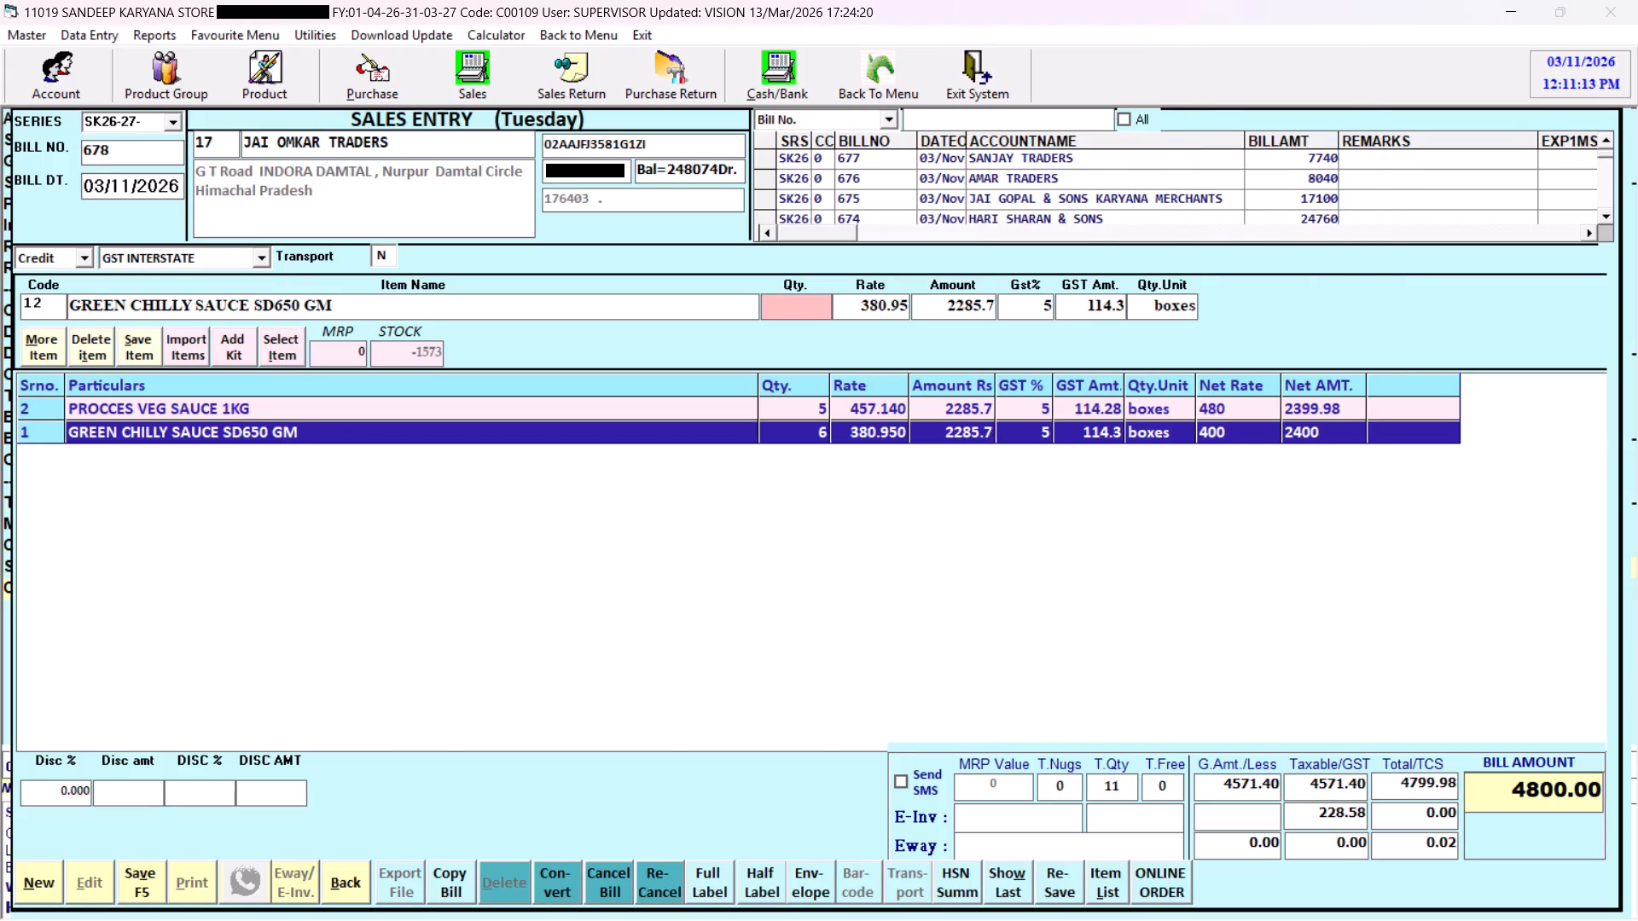
key(8)
key(Return)
key(Return)
key(Return)
key(Return)
key(Return)
key(Return)
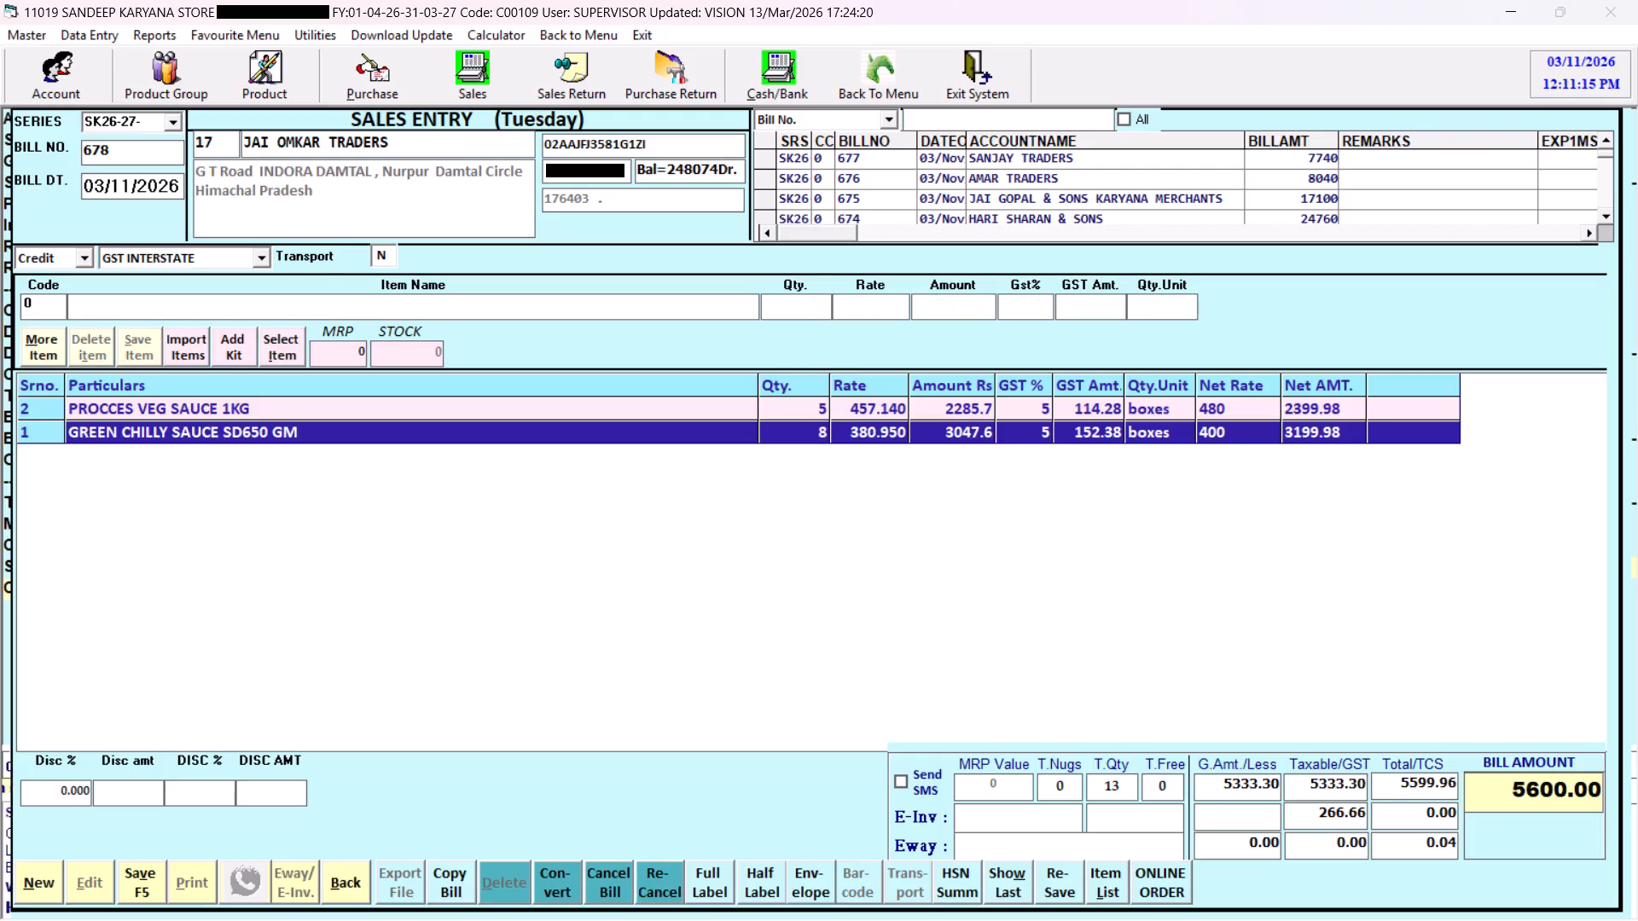
Search the items for white and pick WHITE IN BRINE 700*12 for a new bill line.
key(alt+m)
key(Return)
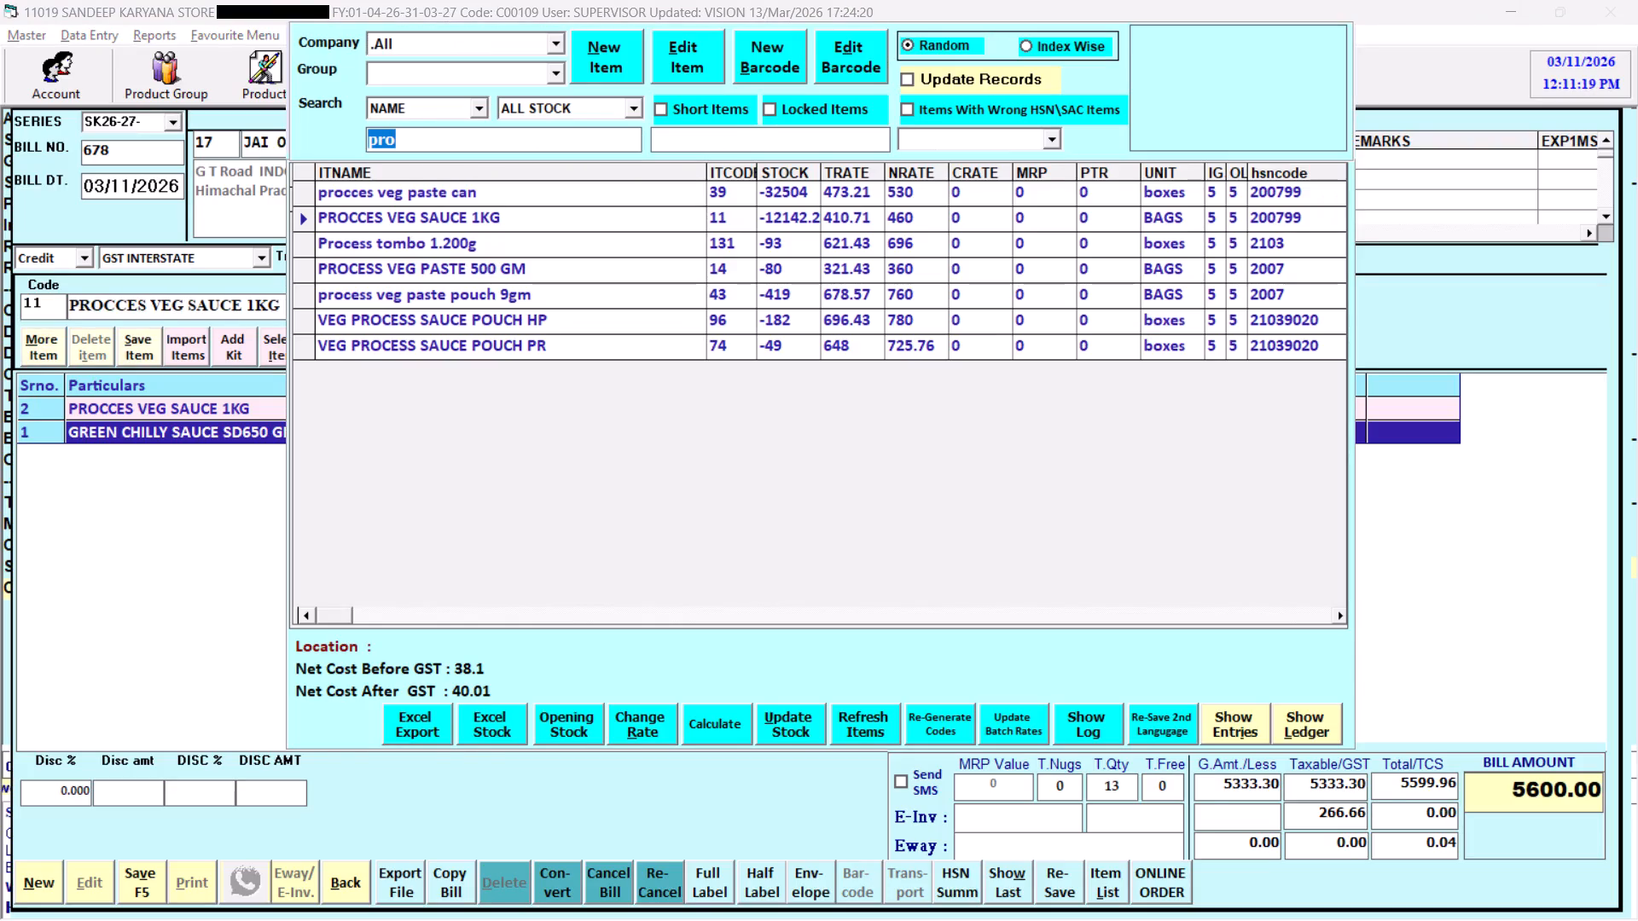
key(v)
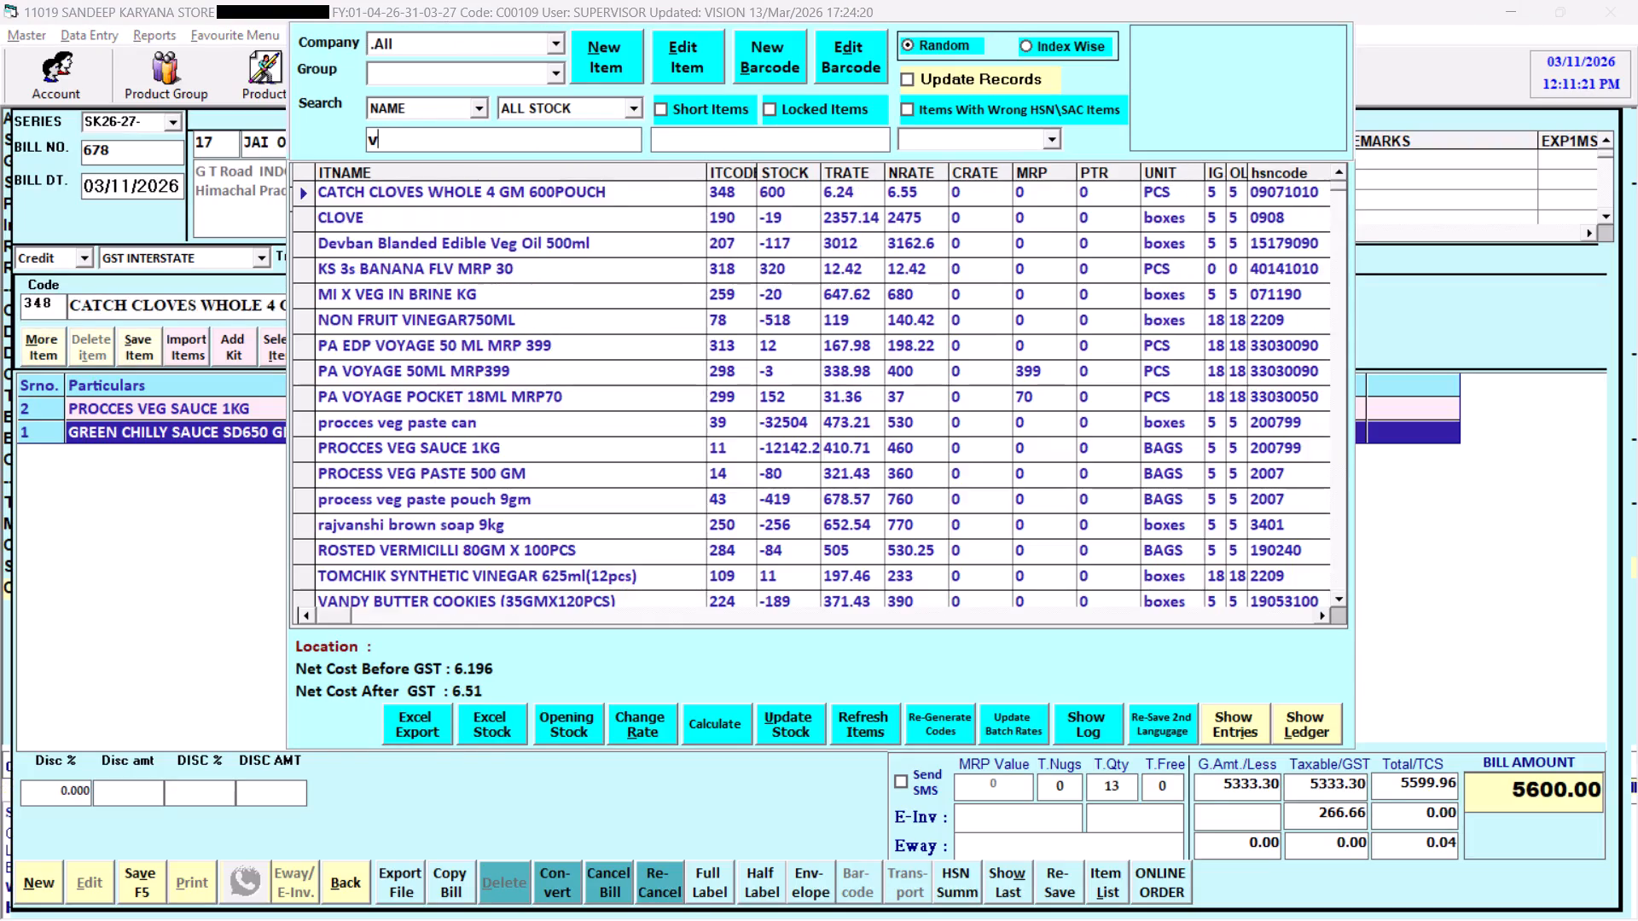
key(BackSpace)
text(white)
key(space)
key(Down)
key(Down)
key(Down)
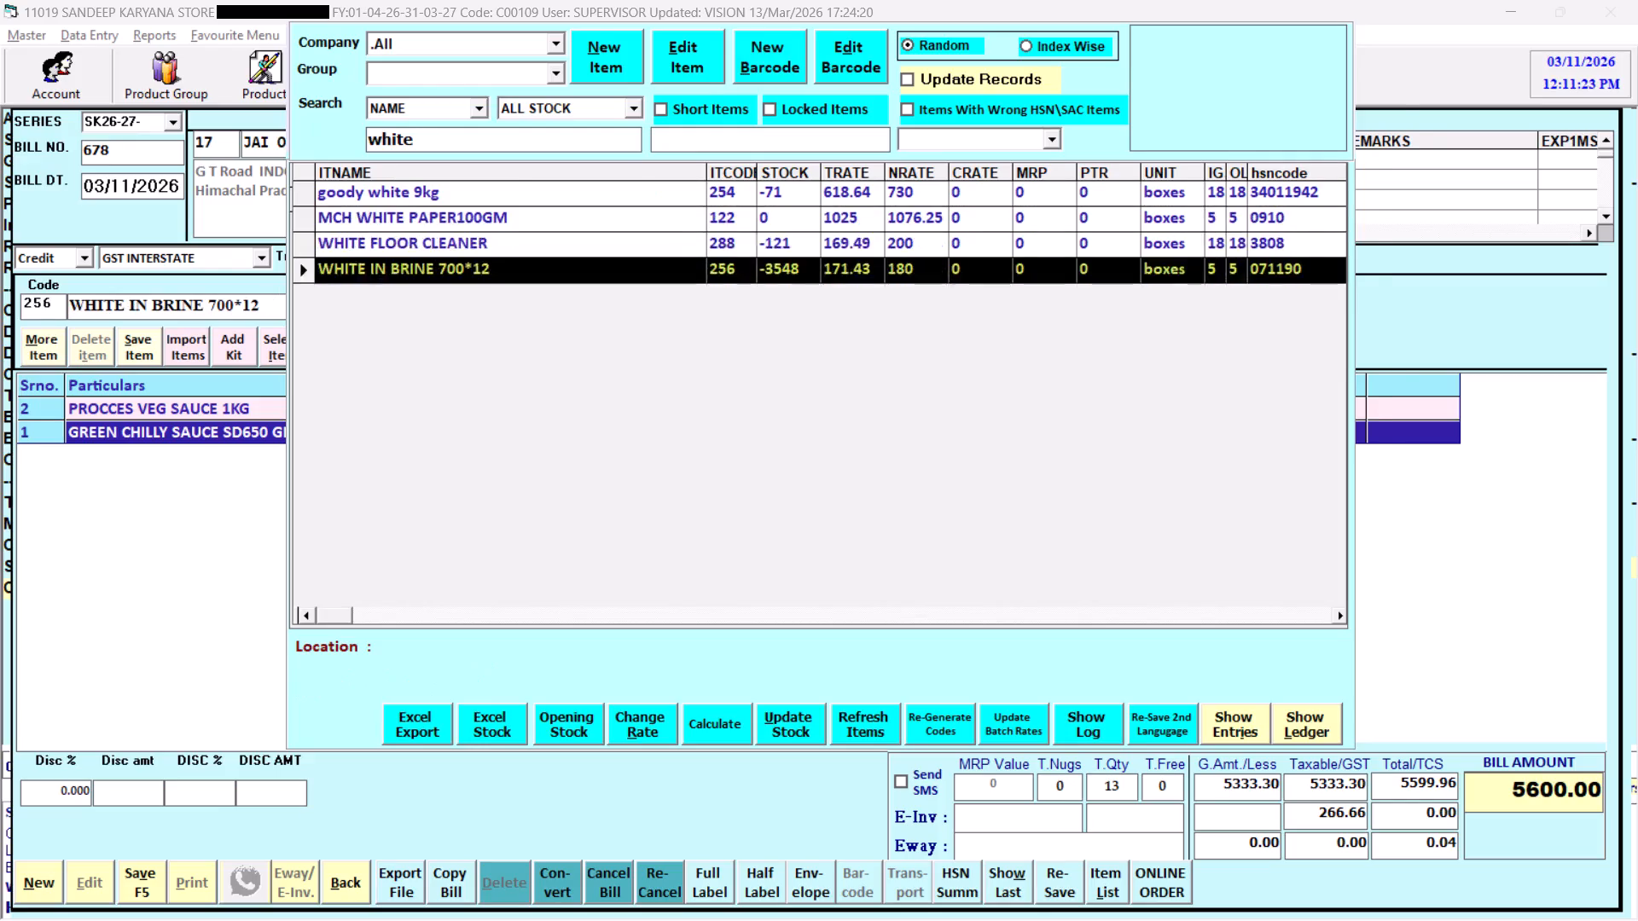
key(Down)
key(Return)
Shorten the new line's item name to WHITE IN BRINE by removing the 700*12 suffix.
key(Return)
key(BackSpace)
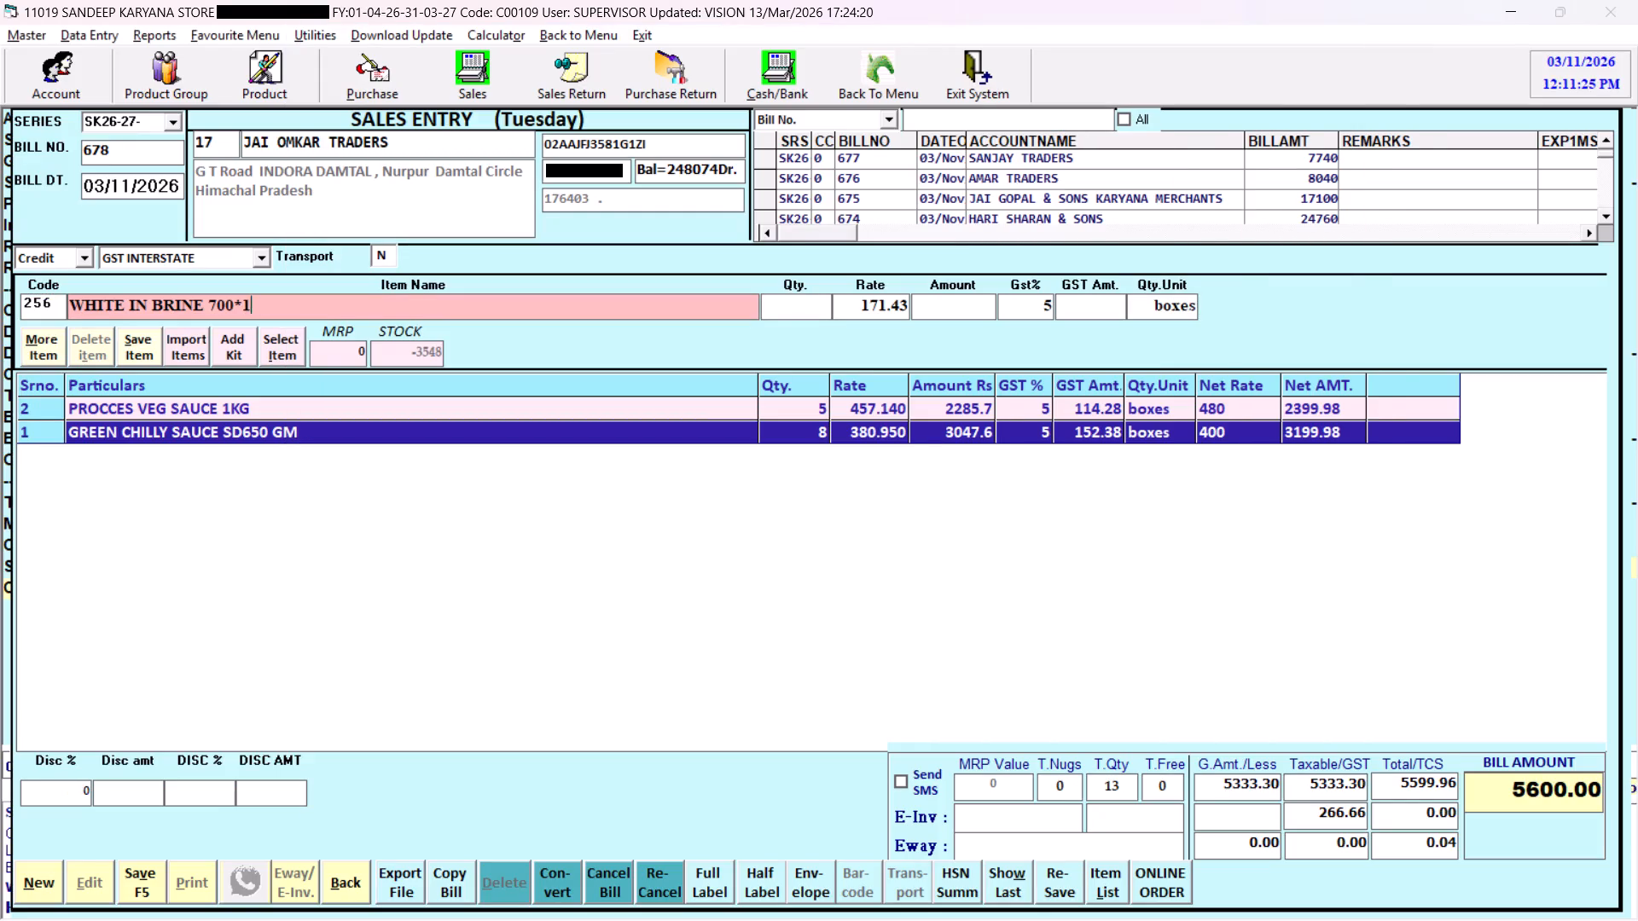
key(BackSpace)
key(BackSpace)
key(BackSpace)
key(BackSpace)
key(BackSpace)
key(Return)
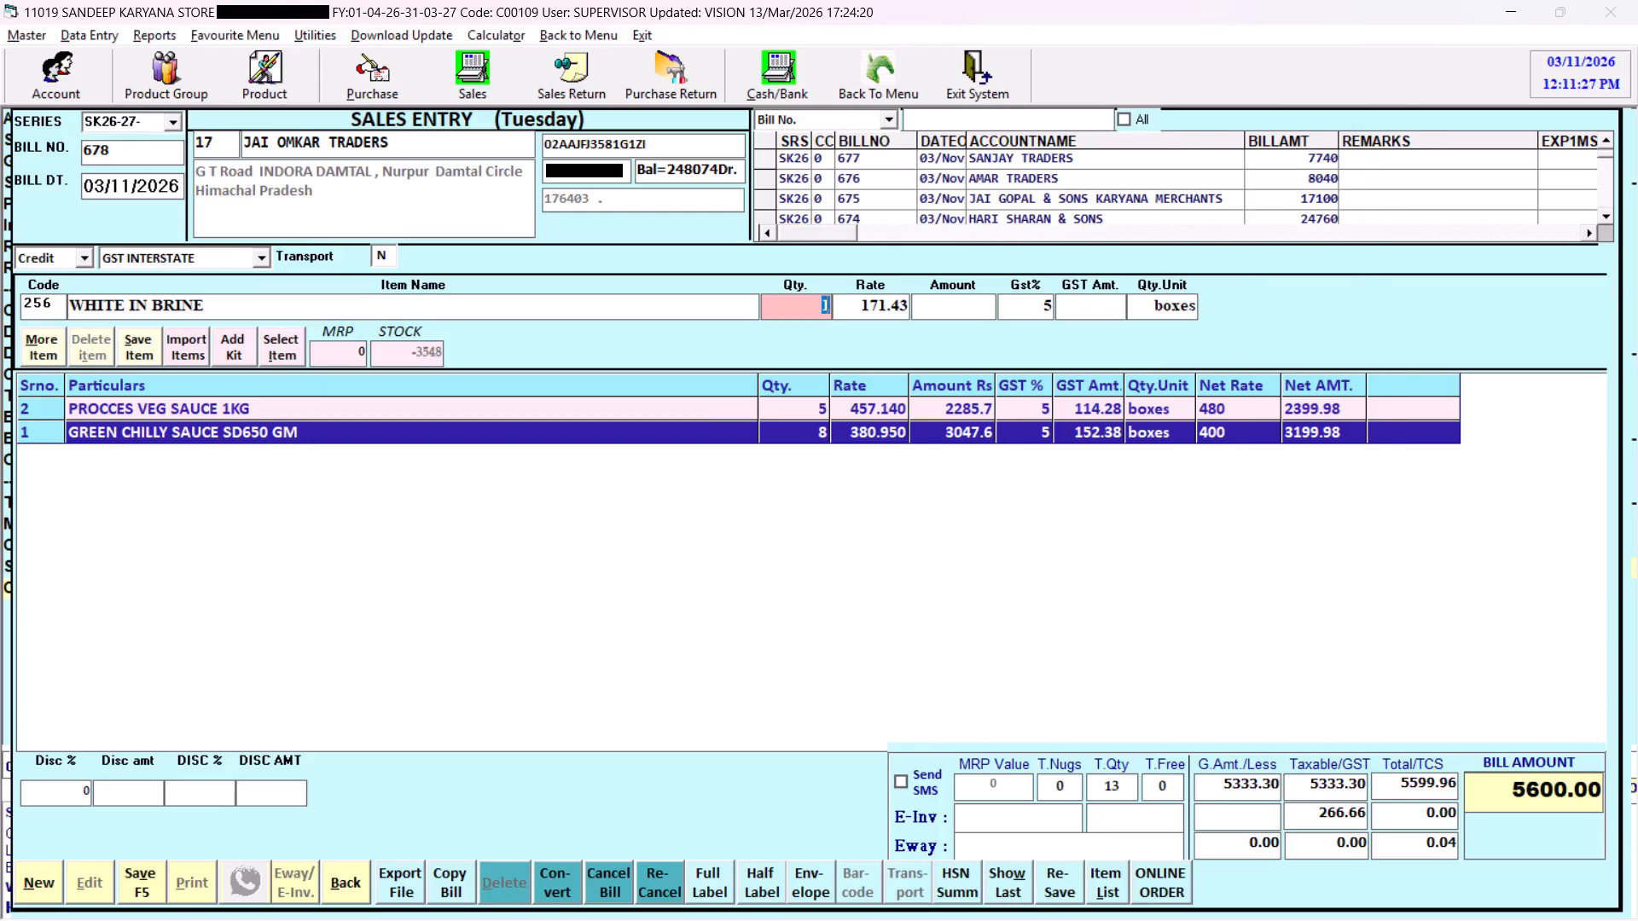
Set the WHITE IN BRINE quantity to 10 and its rate to 257.14, keep boxes as the unit, and save the line.
text(10)
key(Return)
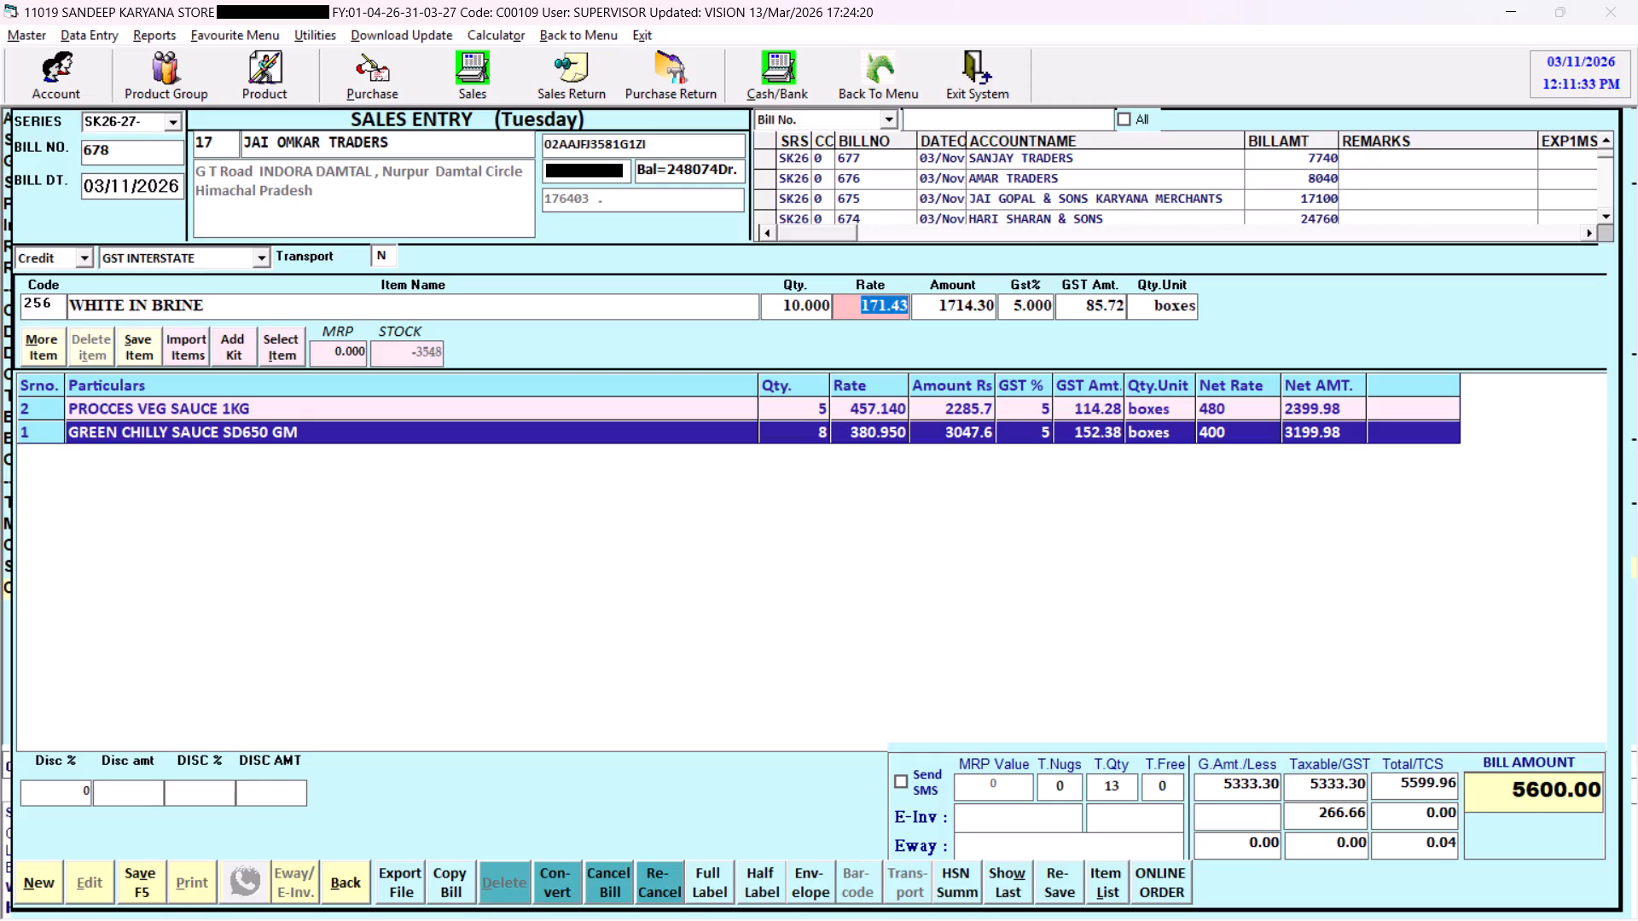
text(257.14)
key(Return)
key(Return)
key(Return)
key(Return)
key(Return)
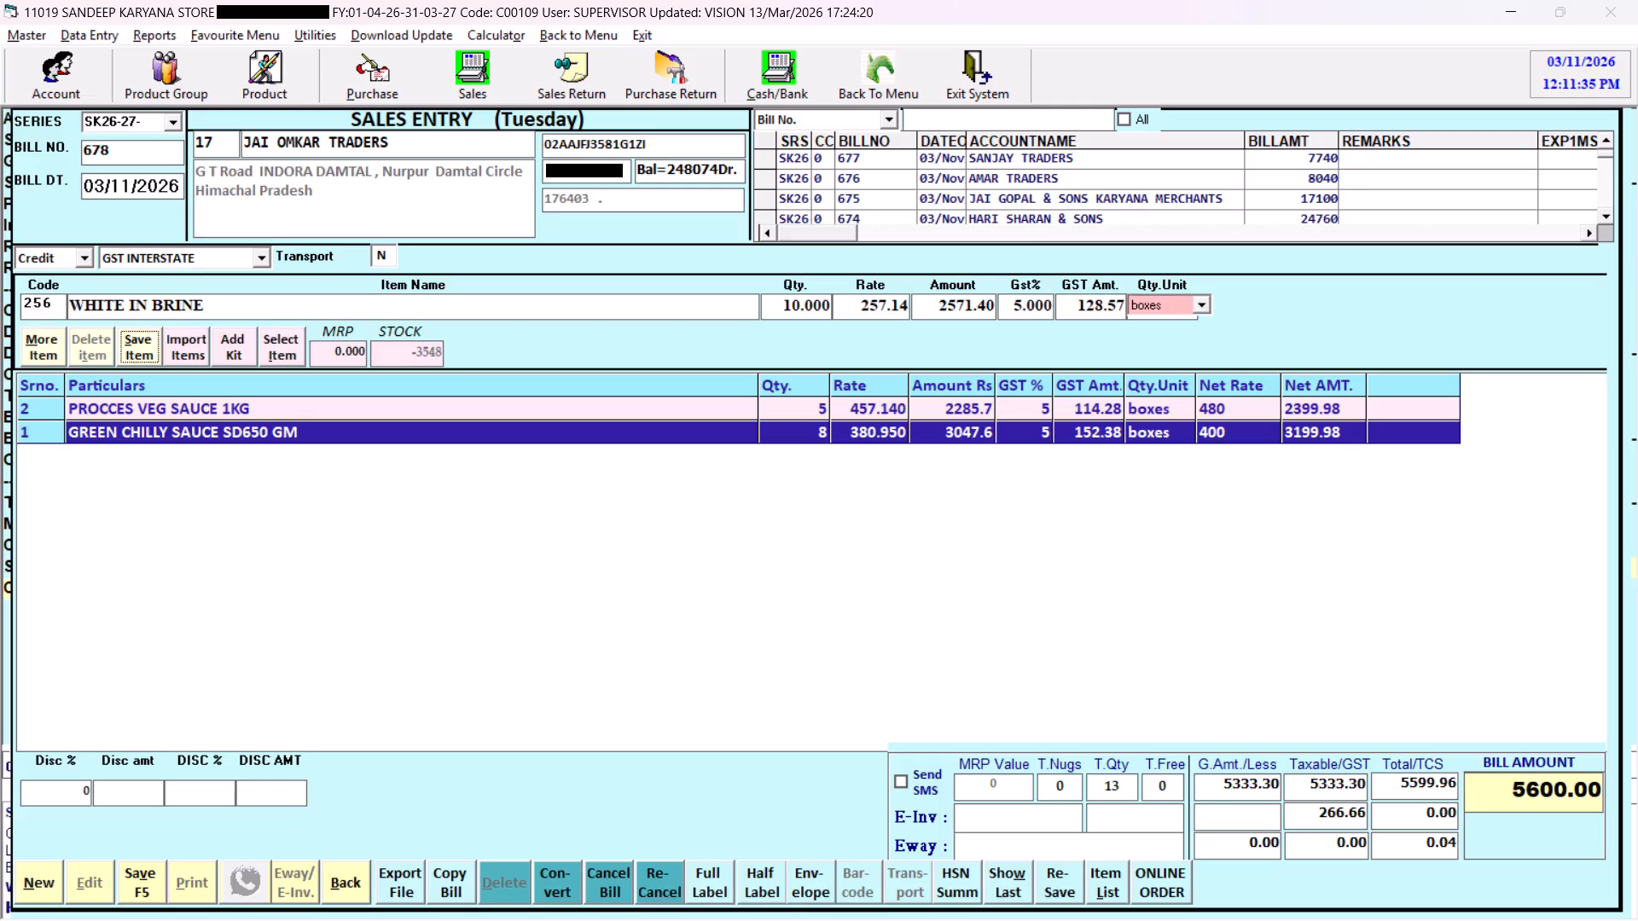
Add MIX PICKLE 1KG as another line with quantity 2 and rate 742.85, keeping boxes as the unit.
key(Return)
text(mix pick)
key(Down)
key(Down)
key(Return)
key(Return)
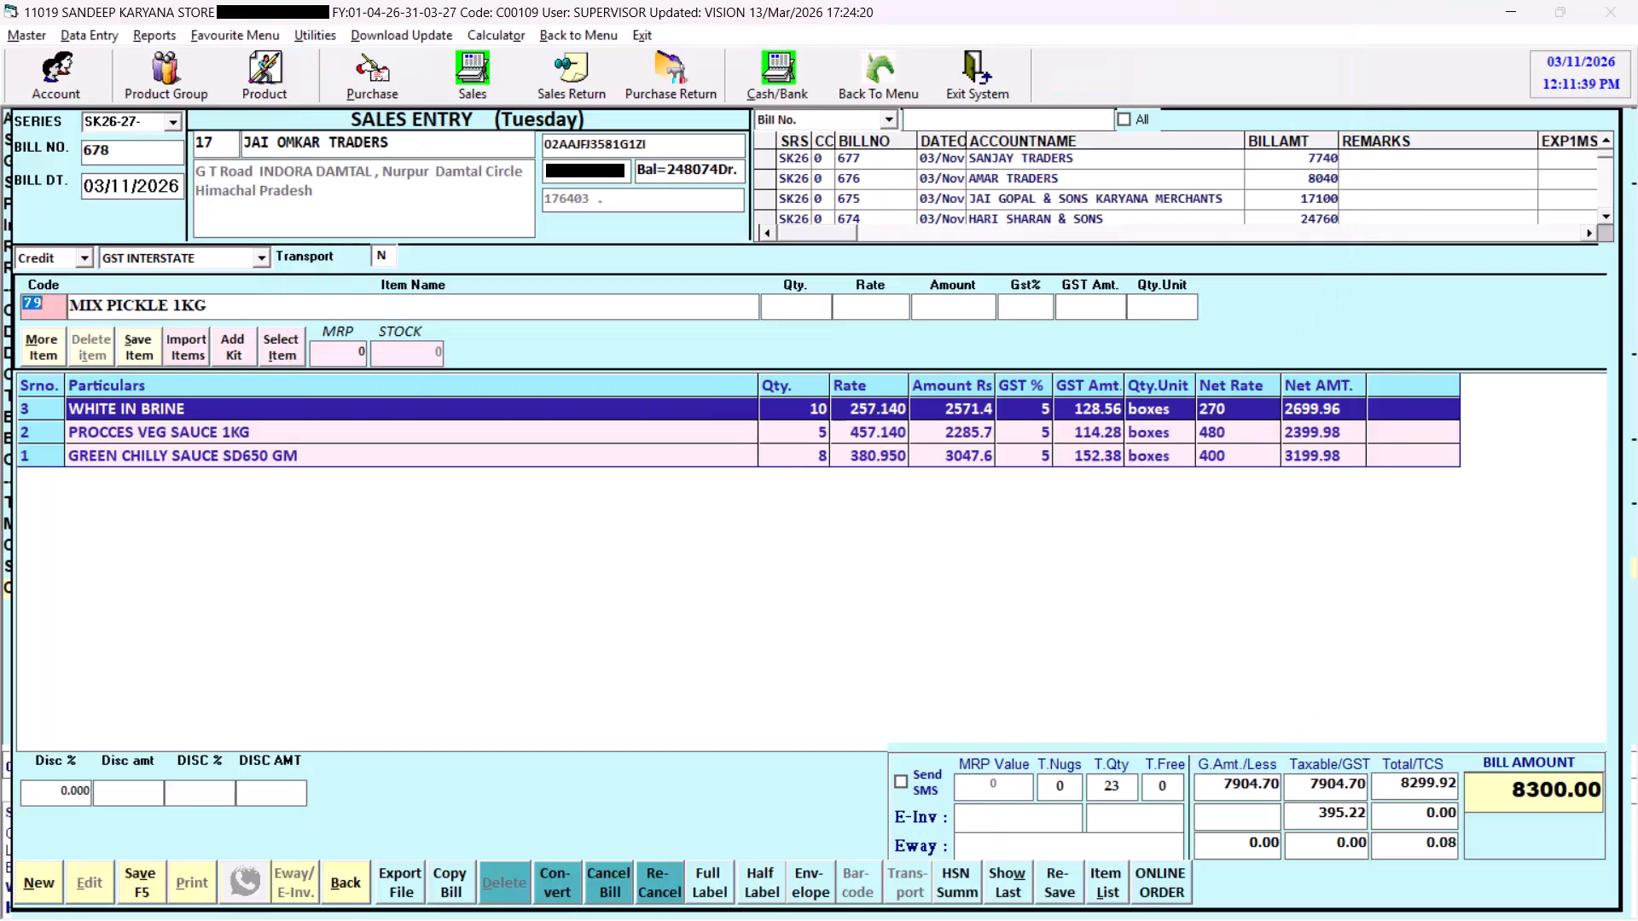
key(Return)
key(2)
key(Return)
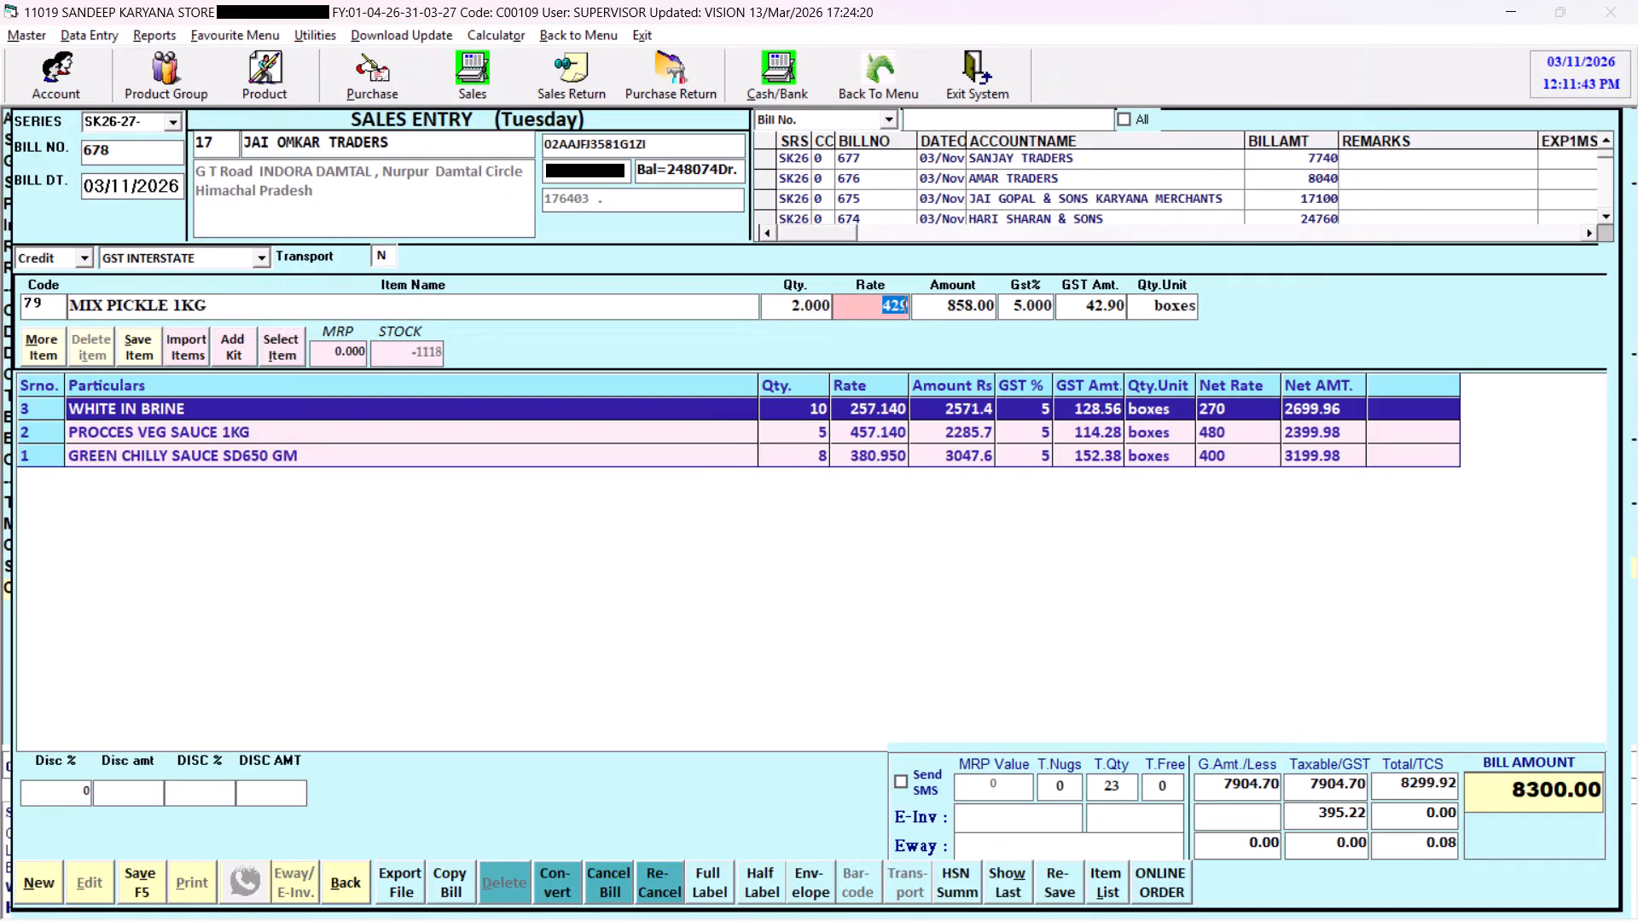
text(742.)
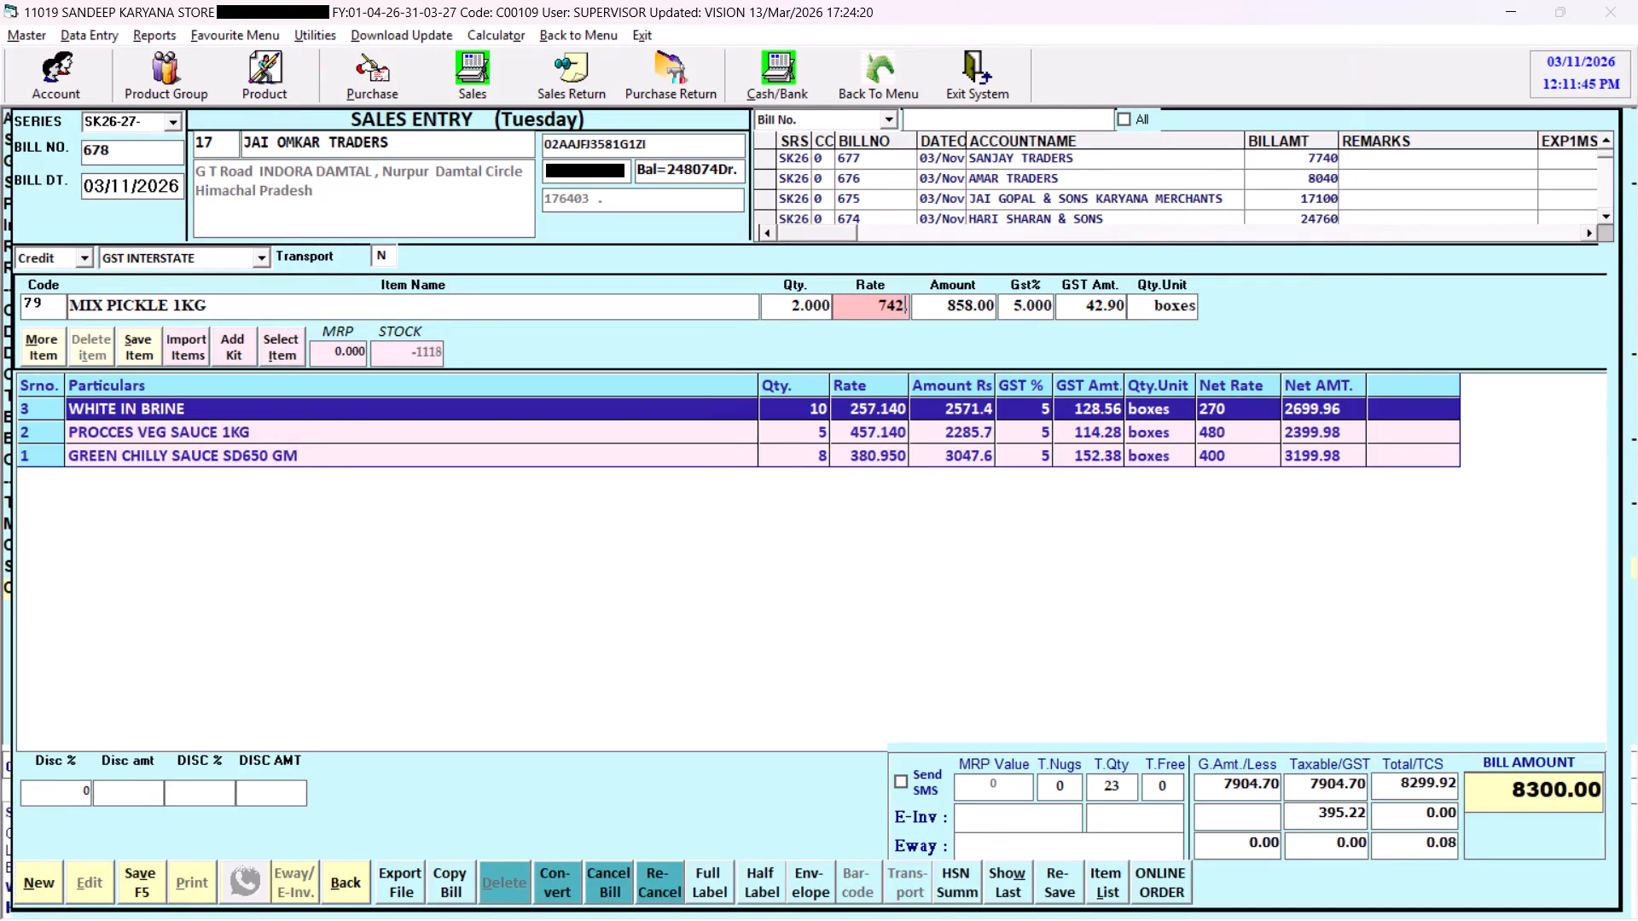
text(85)
key(Return)
key(Return)
key(Return)
key(Return)
key(Return)
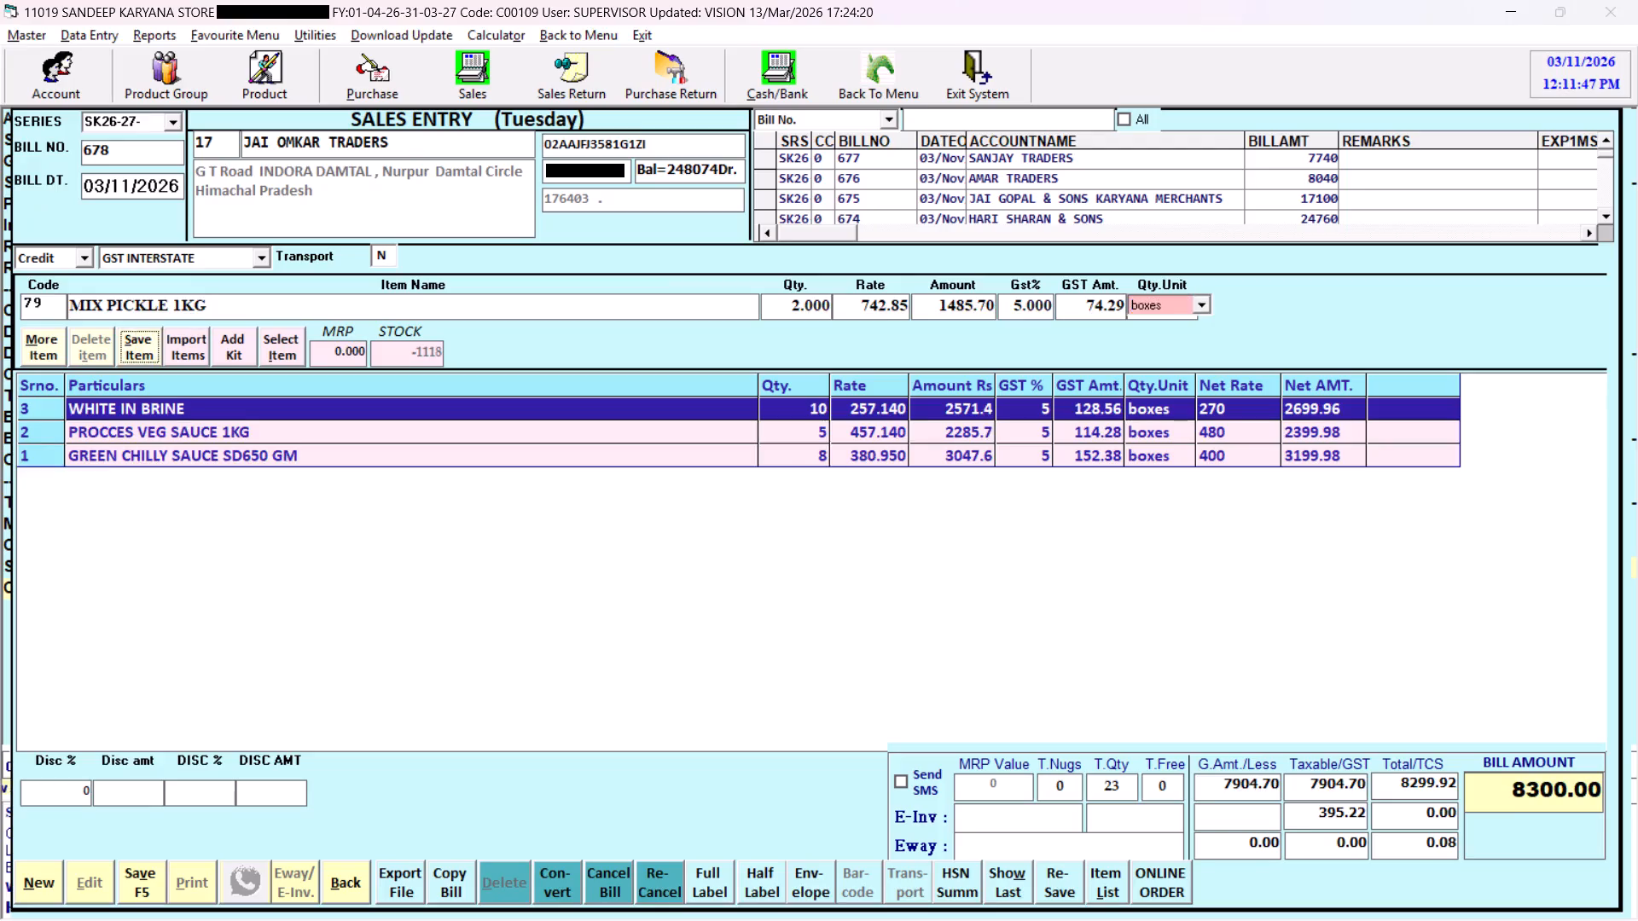
Decline adding more items and save bill 678 for JAI OMKAR TRADERS.
key(Right)
key(Return)
key(alt+v)
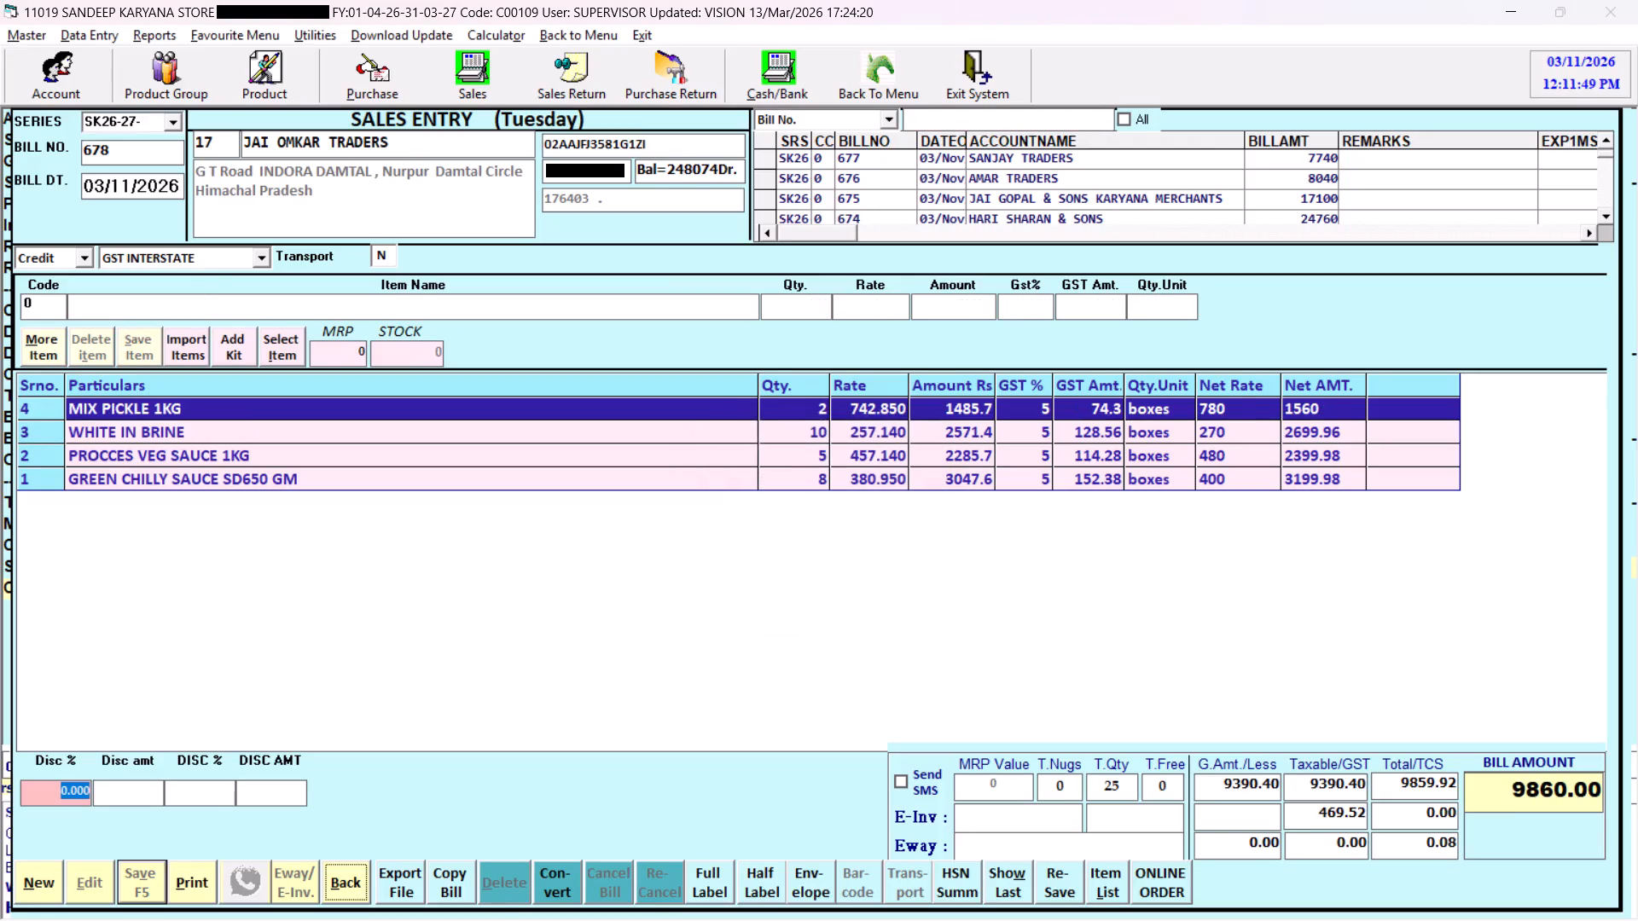
Find bill 673 for SATYAM KARYANA STORE among the saved sales bills and open it for editing.
key(alt+n)
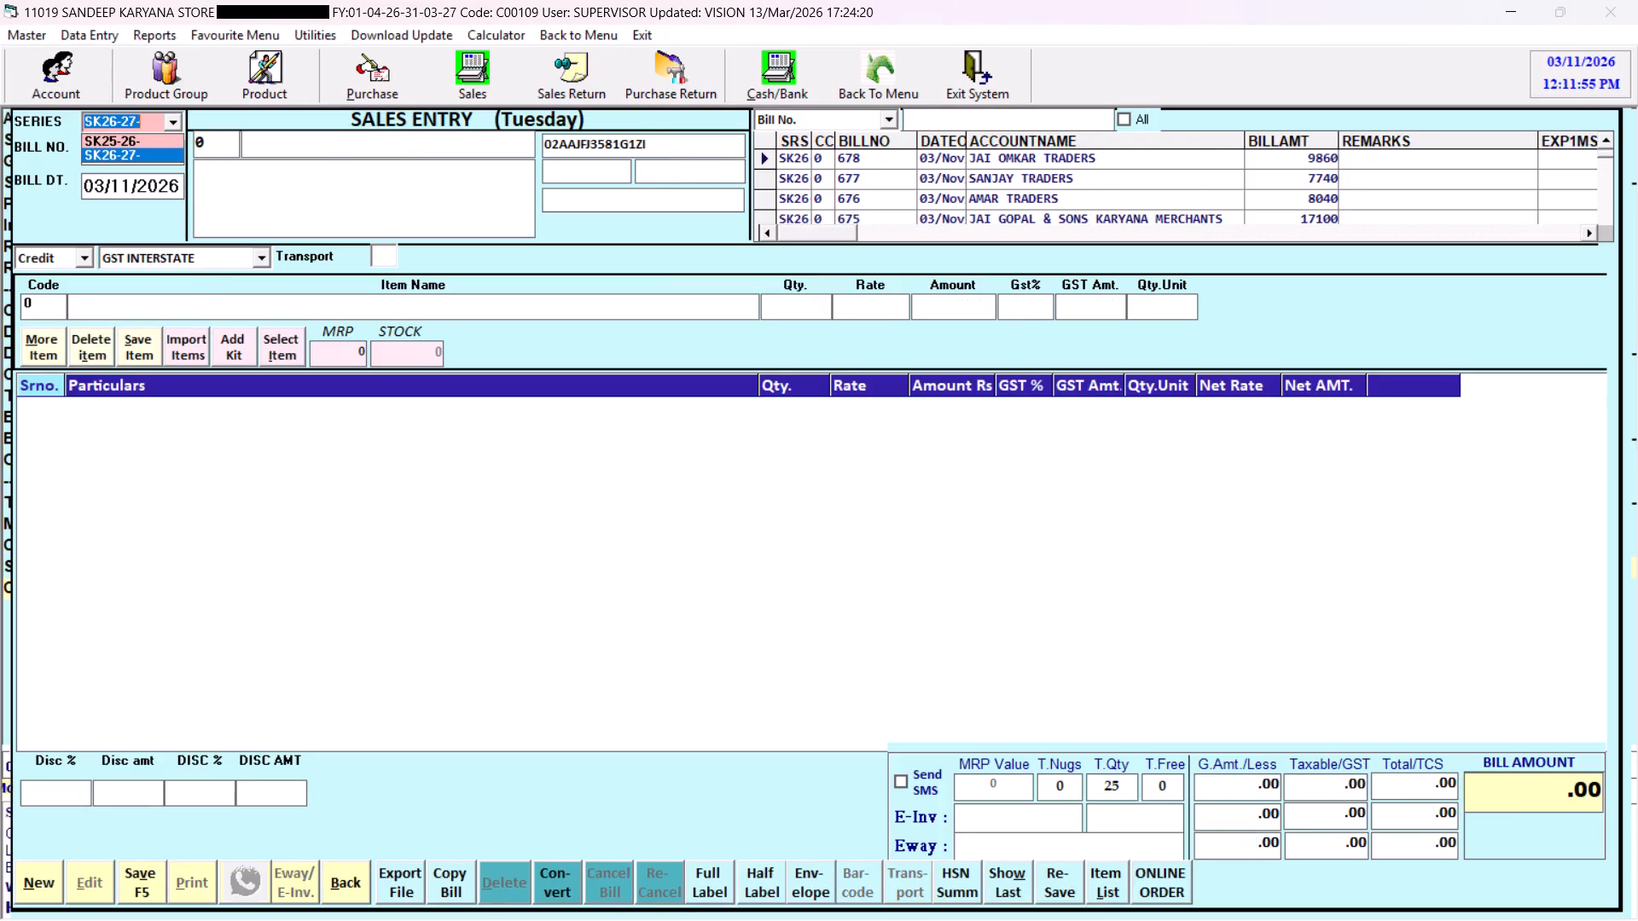
click(1034, 159)
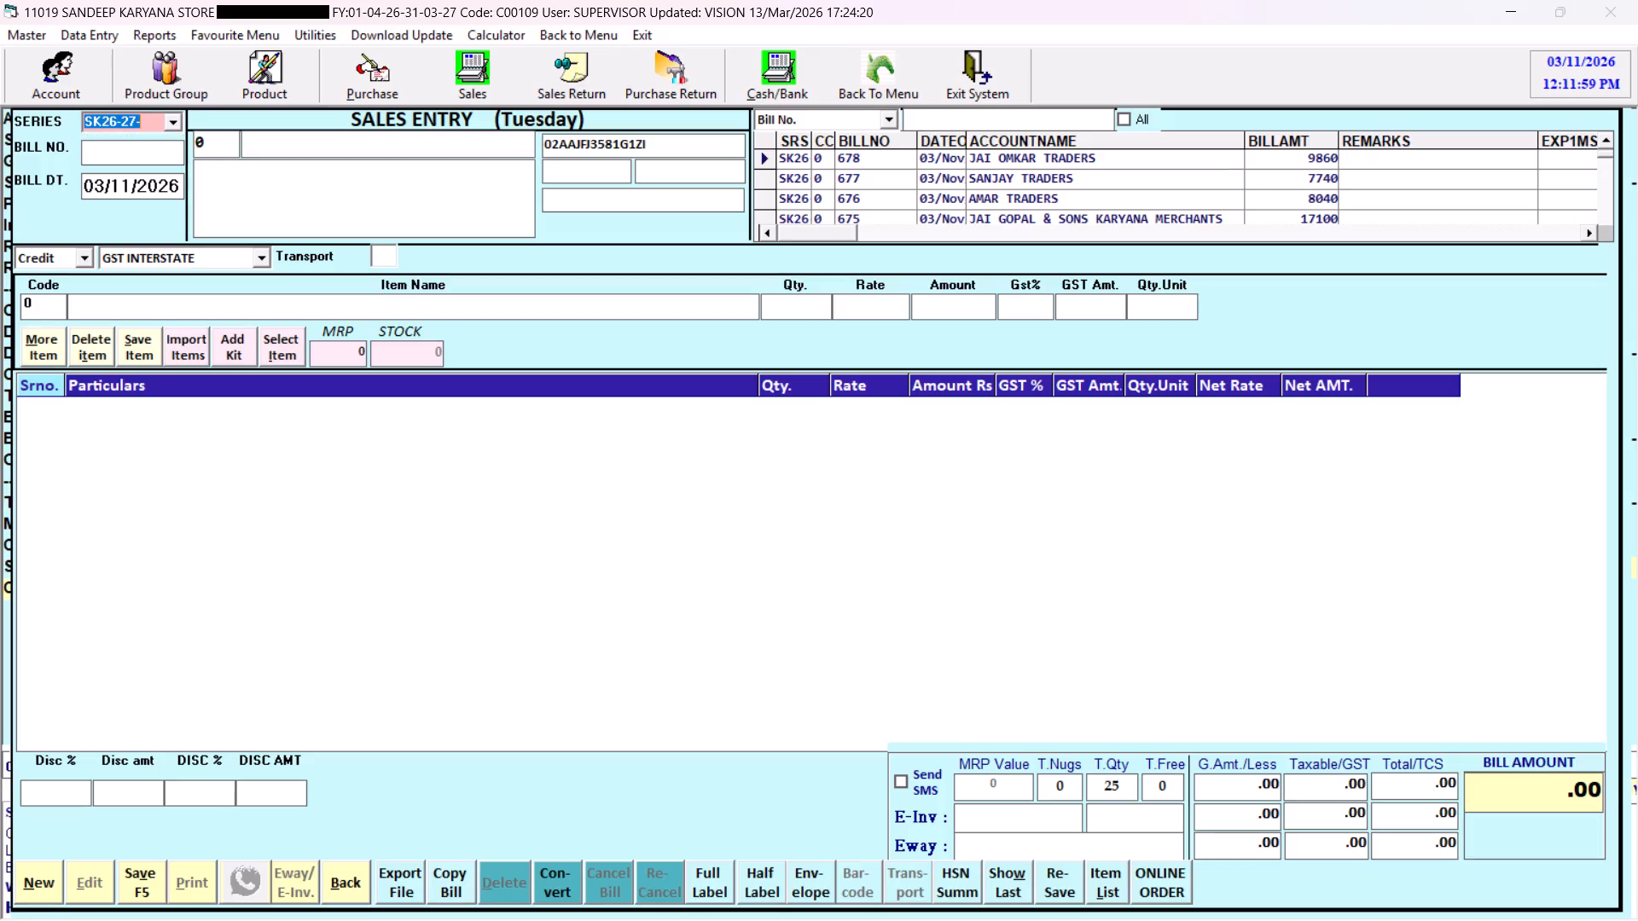
click(857, 189)
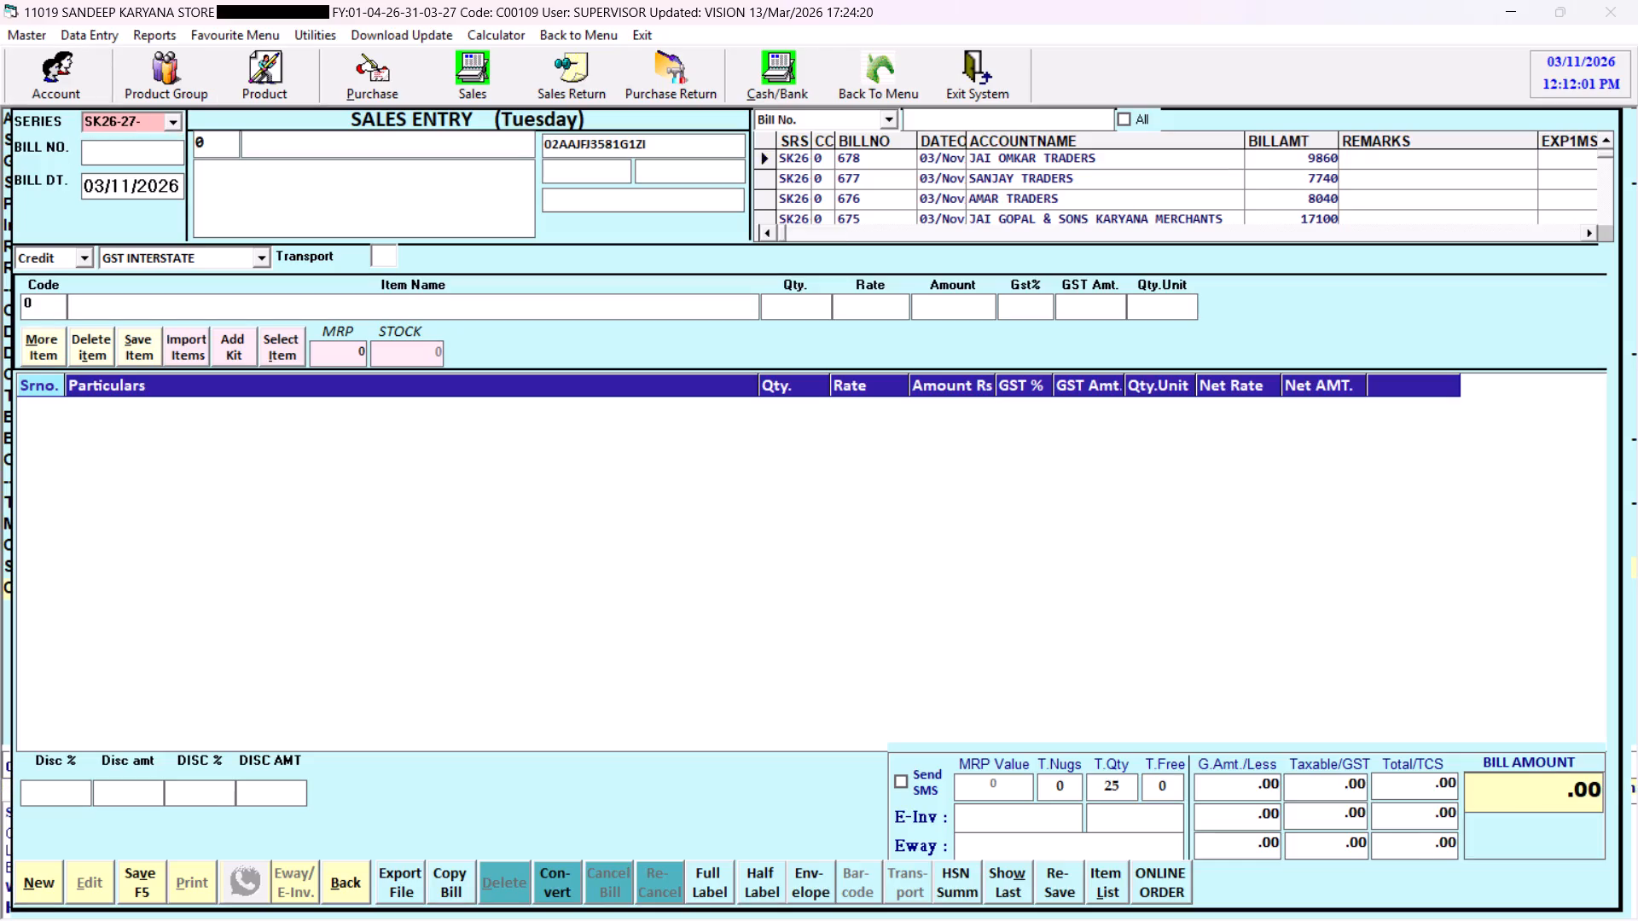
key(Down)
click(909, 189)
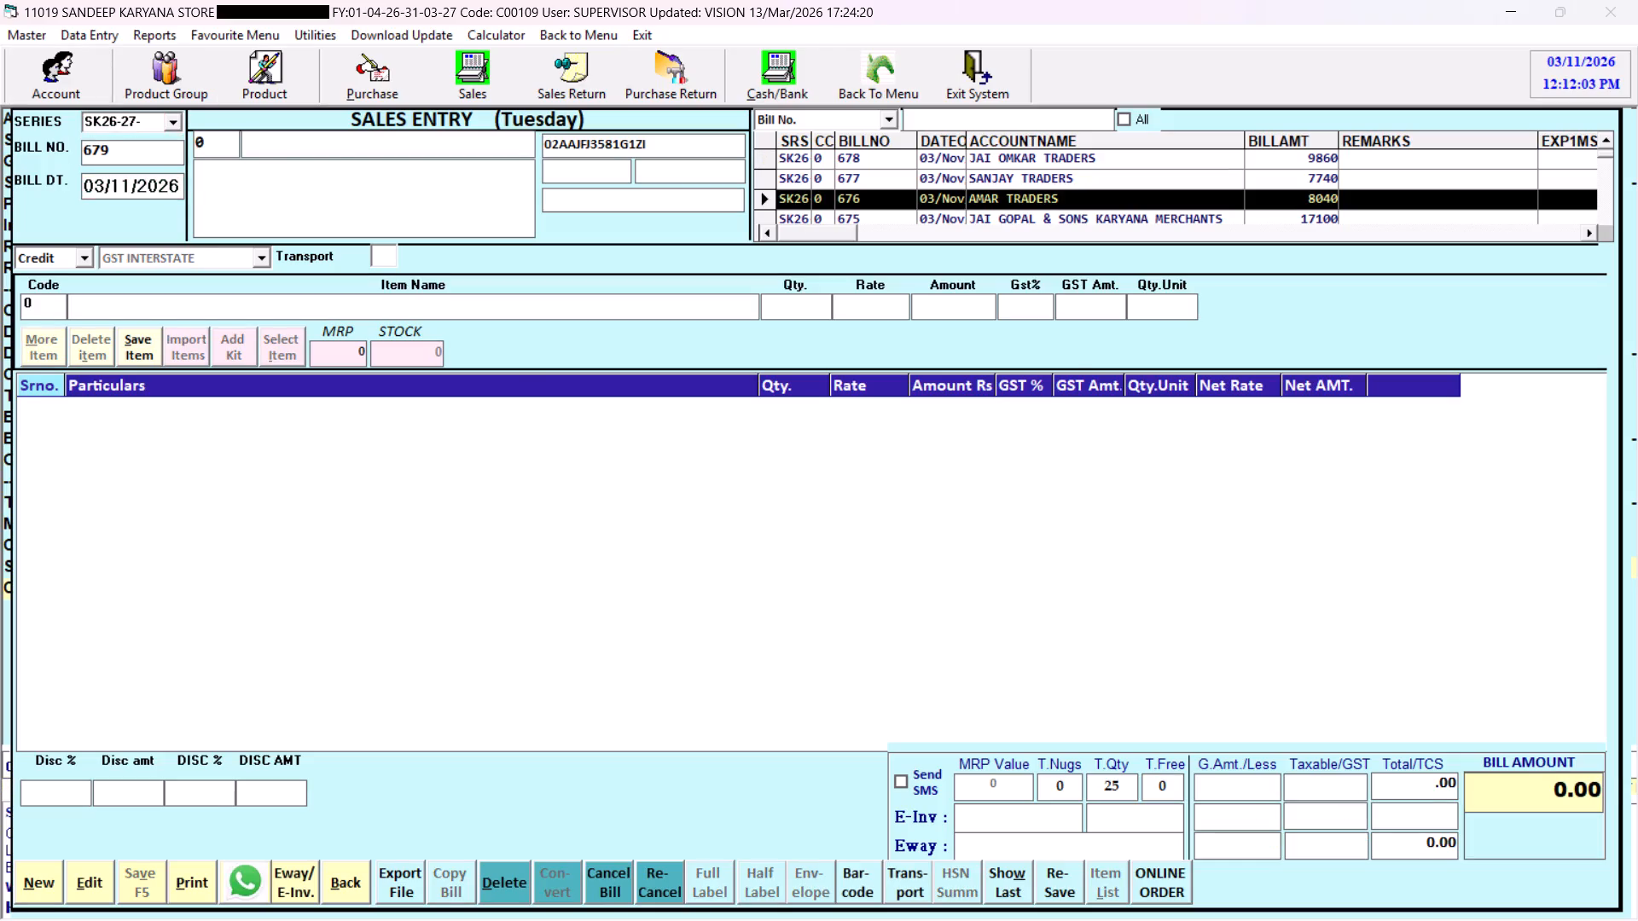
key(Down)
key(Down)
key(Down)
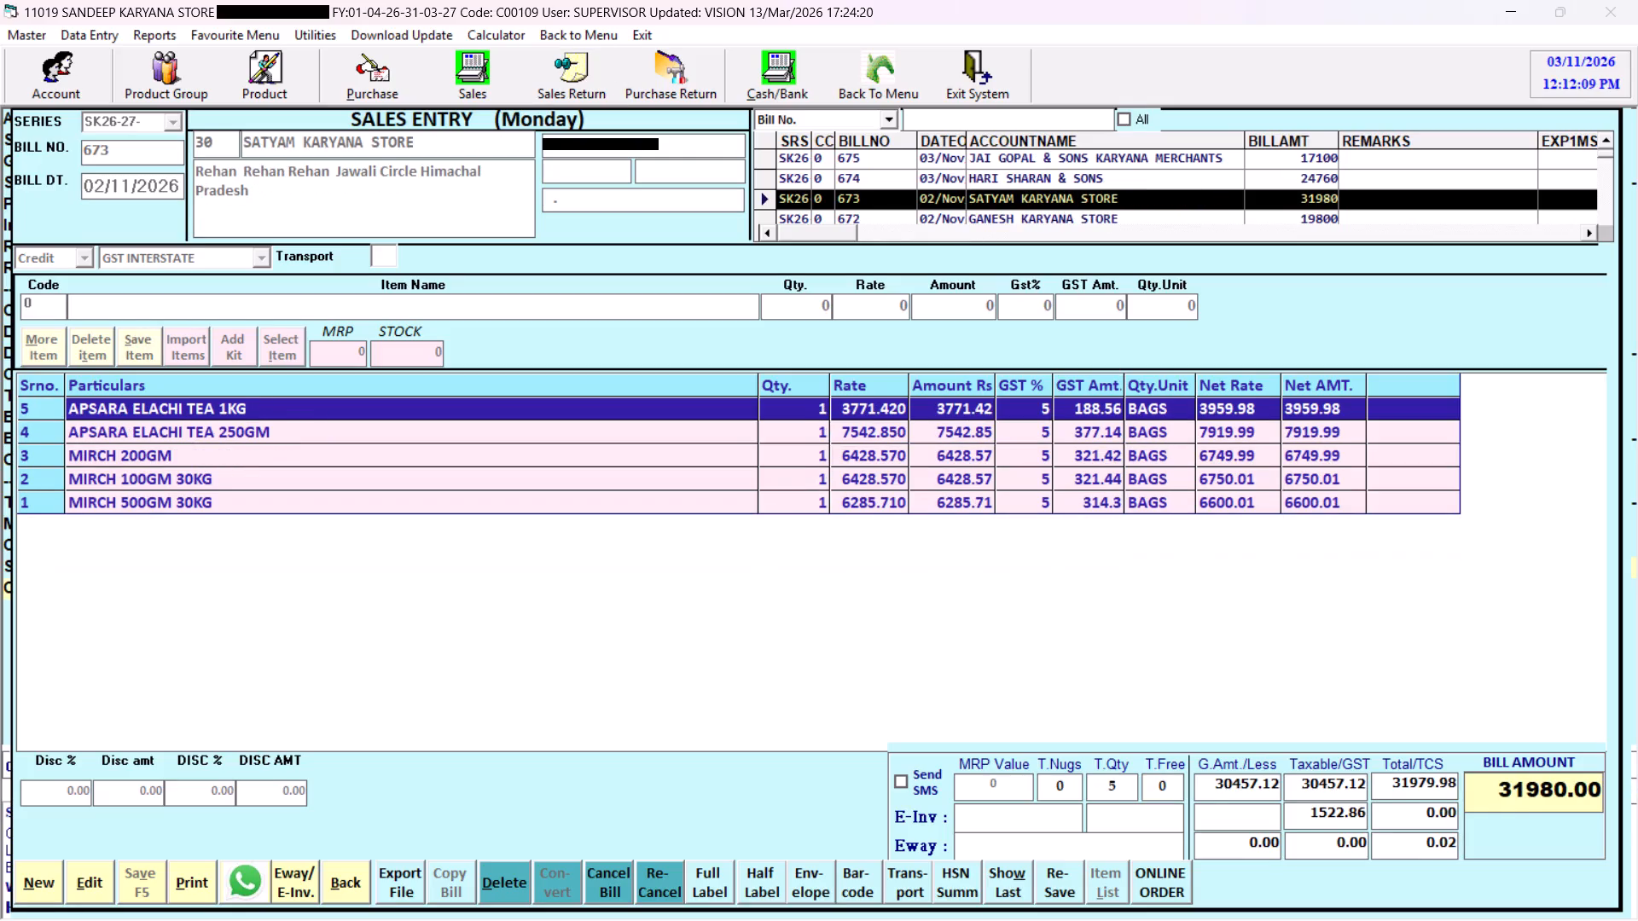
key(alt+e)
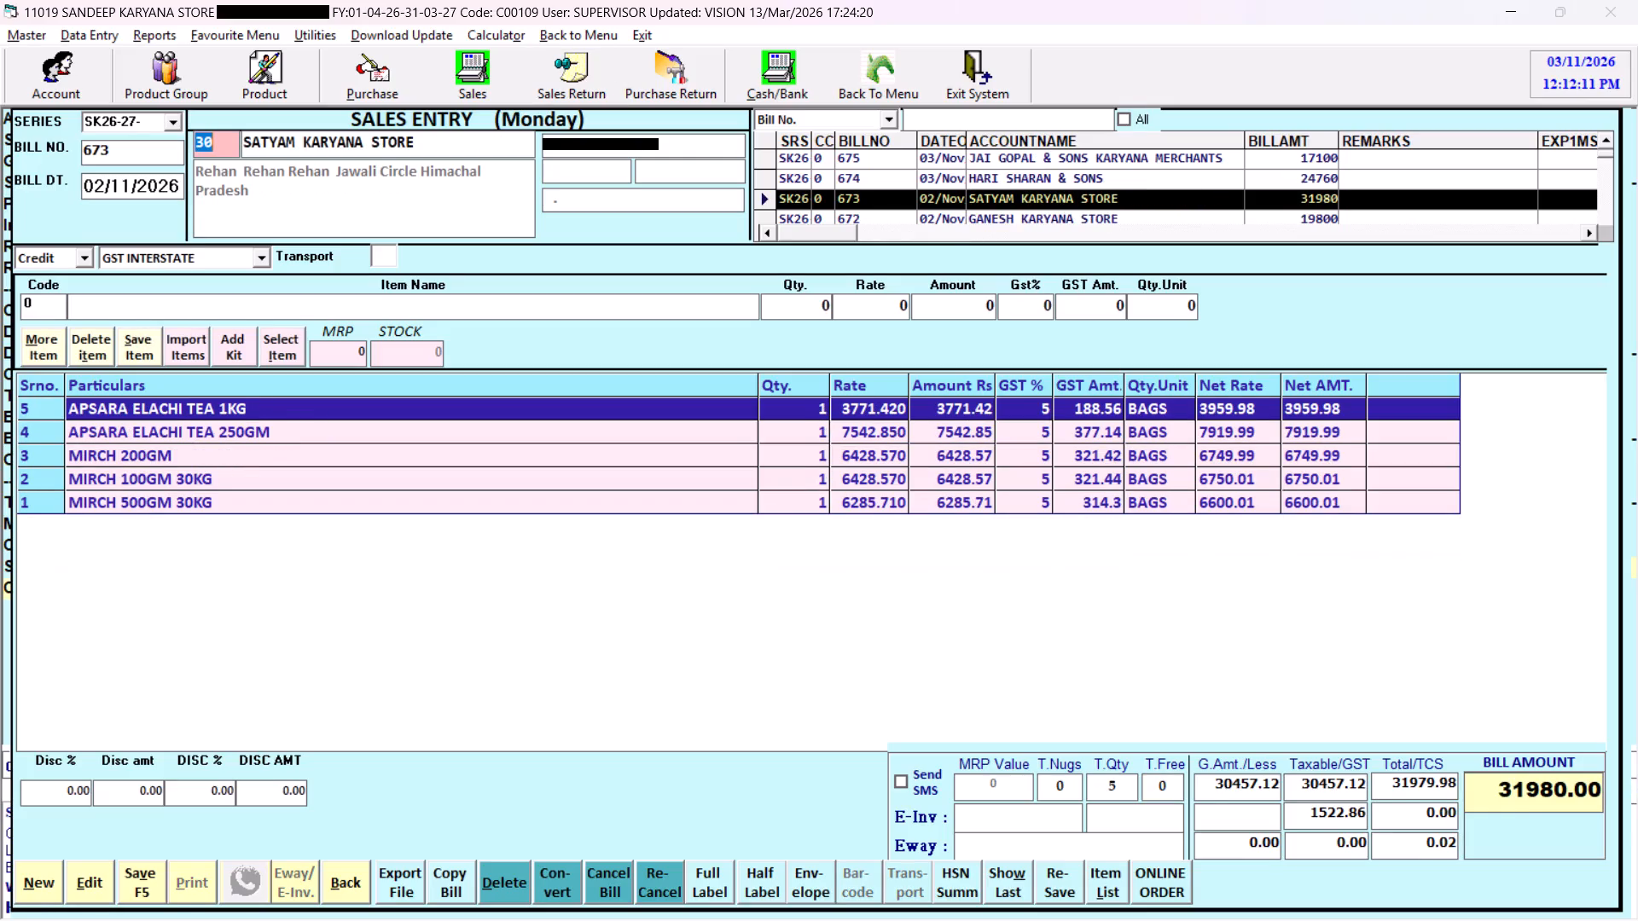
Add a new line to bill 673, searching the items for elachi and picking APSARA ELACHI TEA 250GM.
key(alt+m)
key(Return)
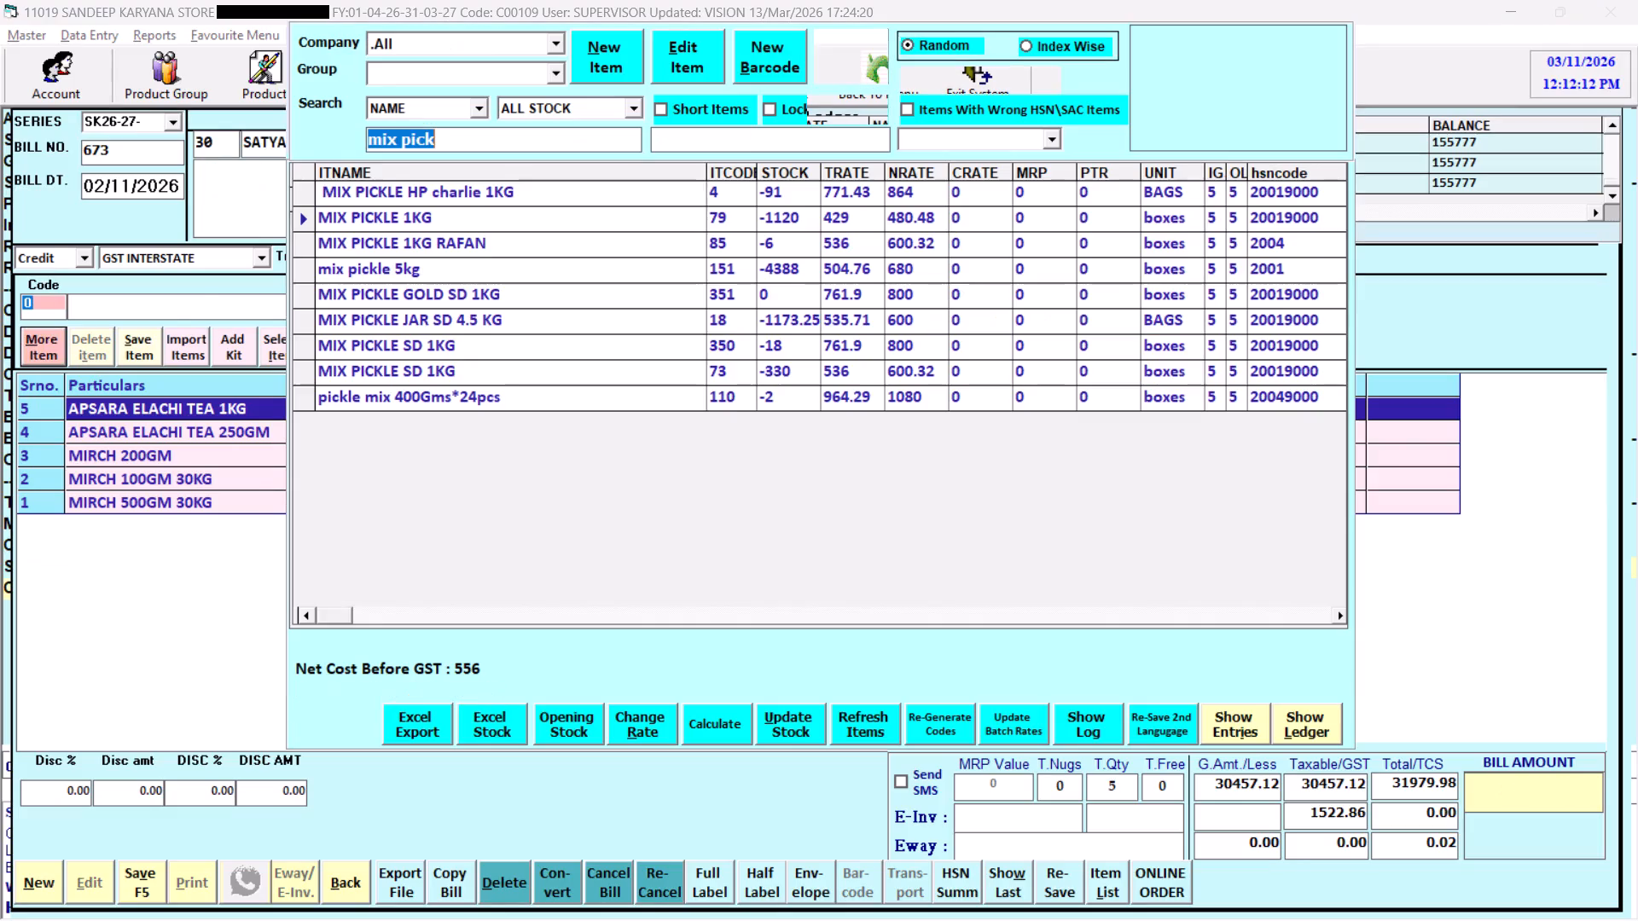
text(elachi)
key(space)
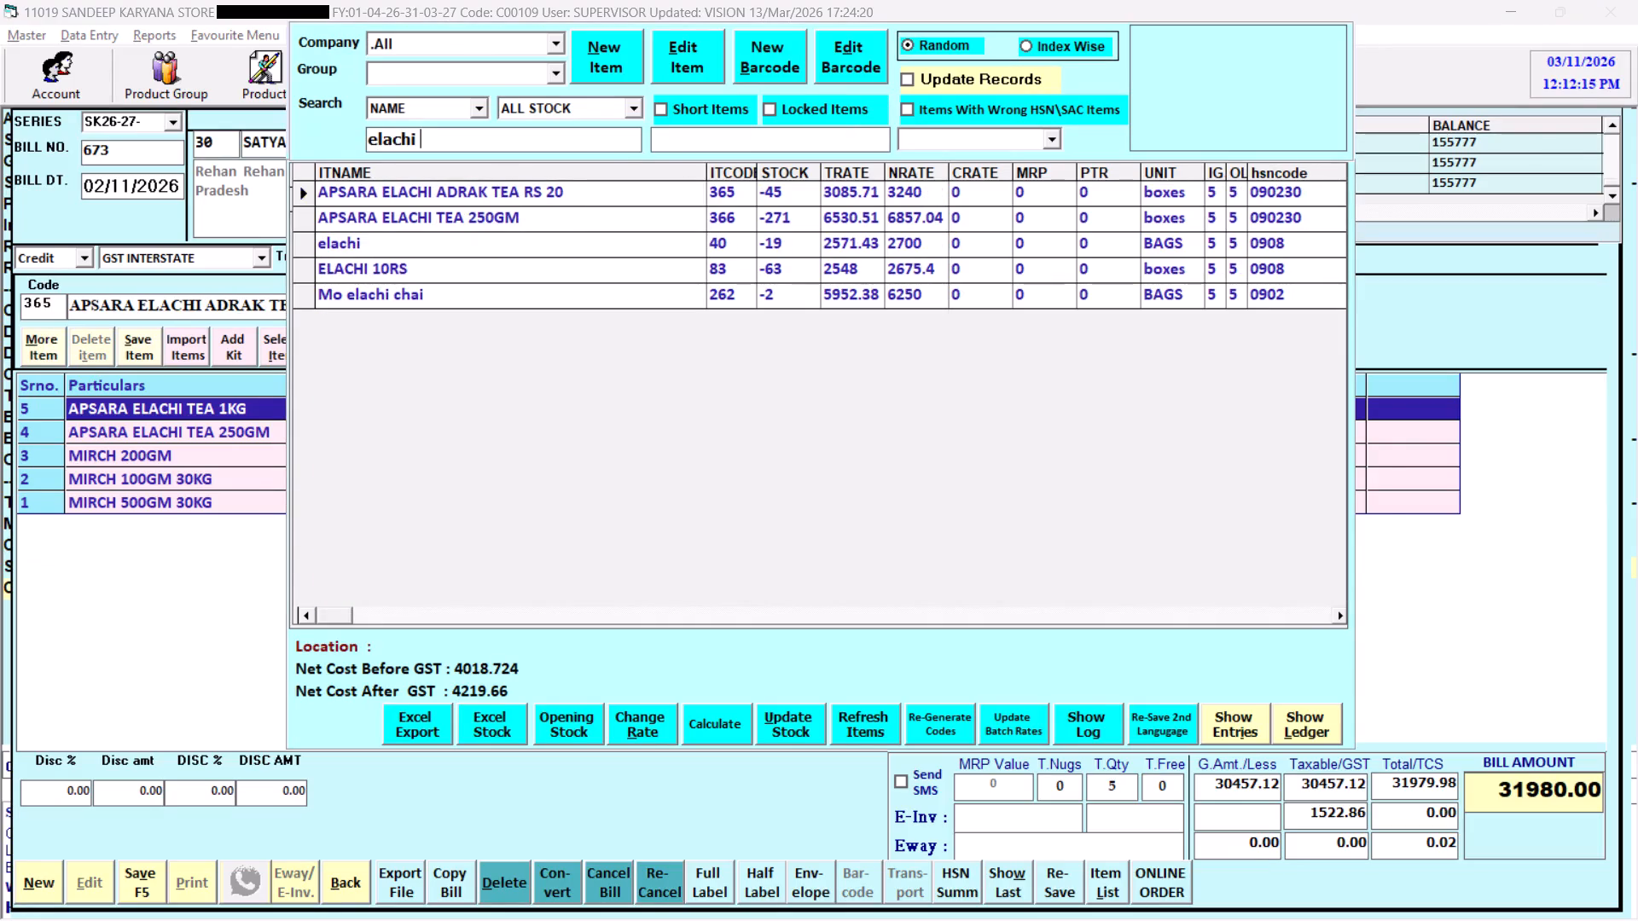
key(Down)
key(Down)
key(Return)
Rename the new line's item to APSARA ELACHI TEA 500GM 12KG.
key(Return)
key(BackSpace)
key(BackSpace)
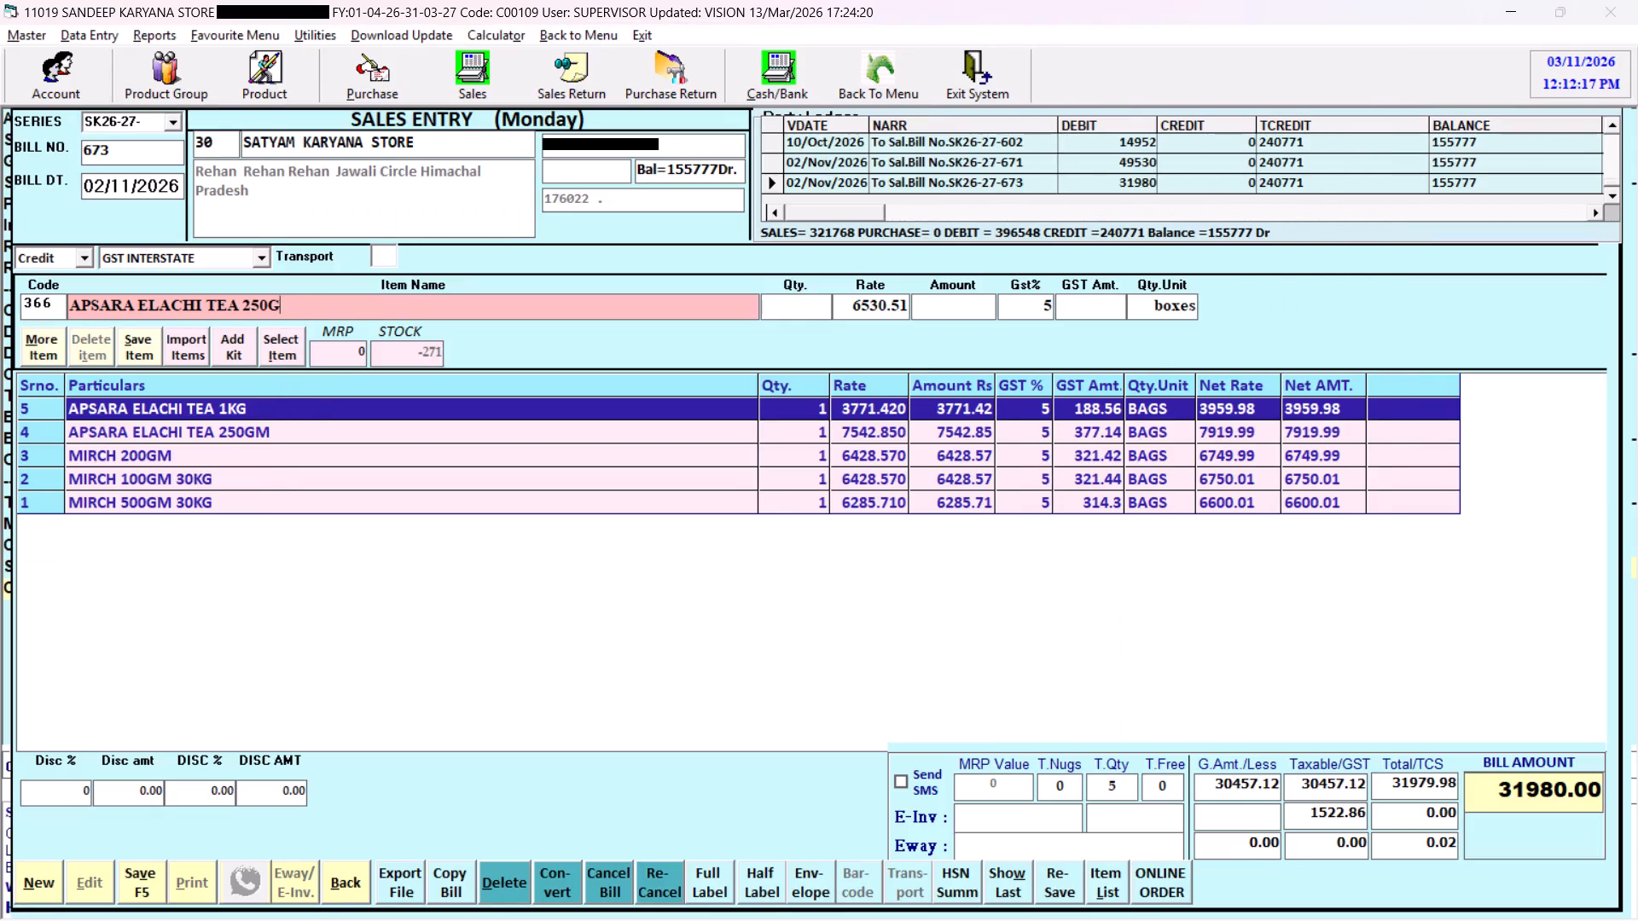
key(BackSpace)
key(BackSpace)
key(BackSpace)
key(BackSpace)
text(GM 12KG)
key(space)
key(Return)
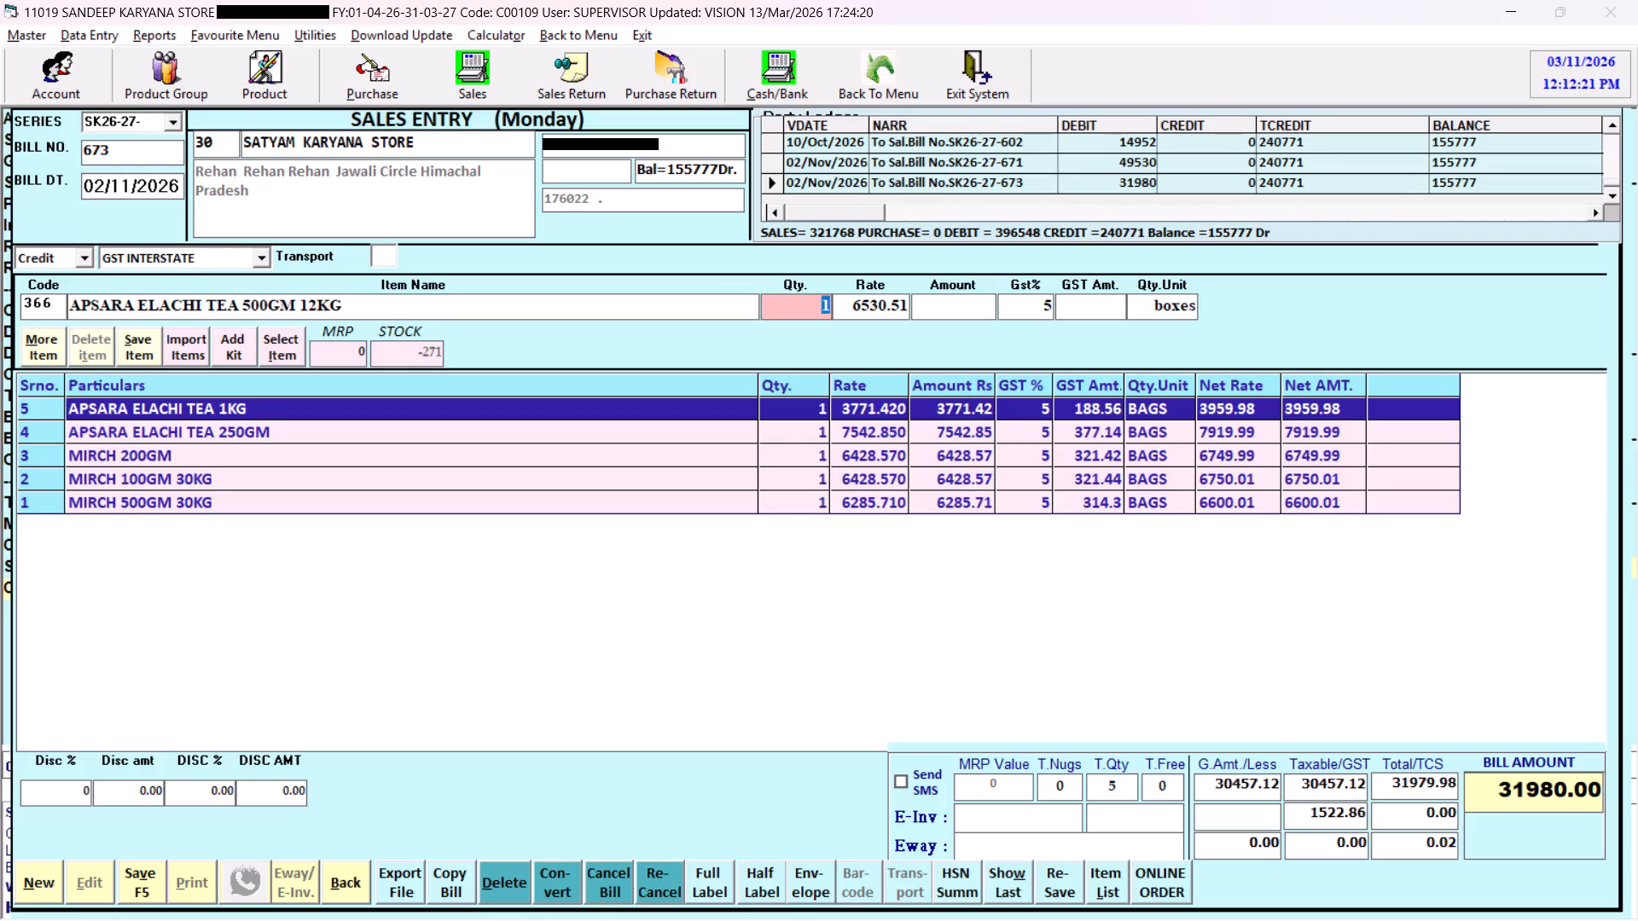
Keep the new tea line's quantity at 1, set its rate to 3771.42, keep boxes as the unit, and save the line.
key(Return)
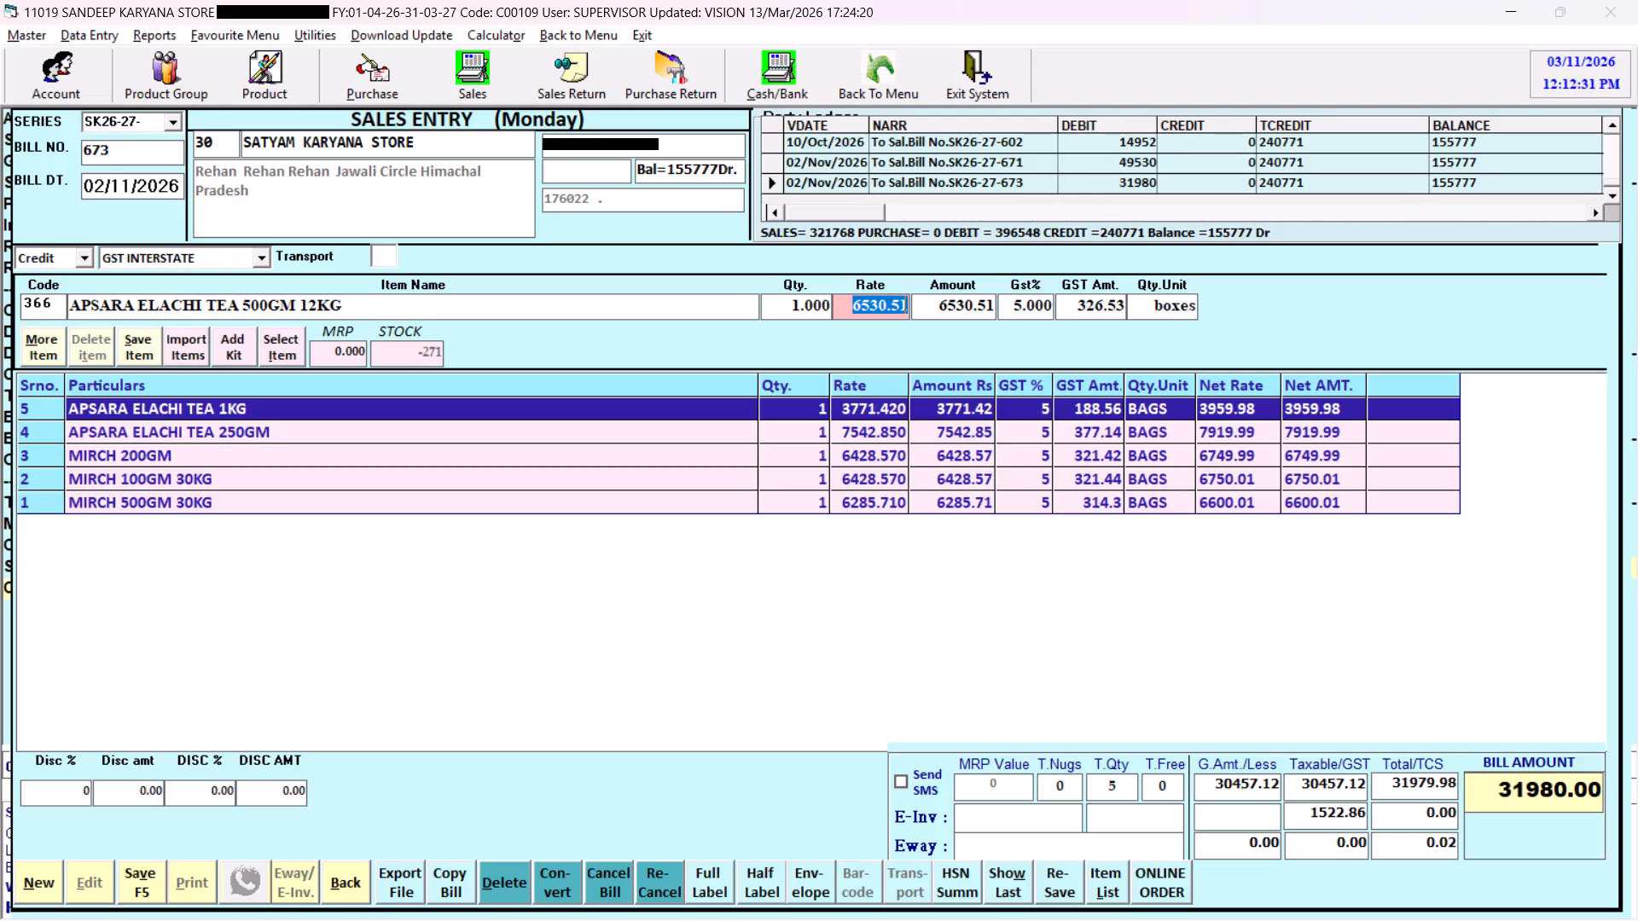
text(3771.42)
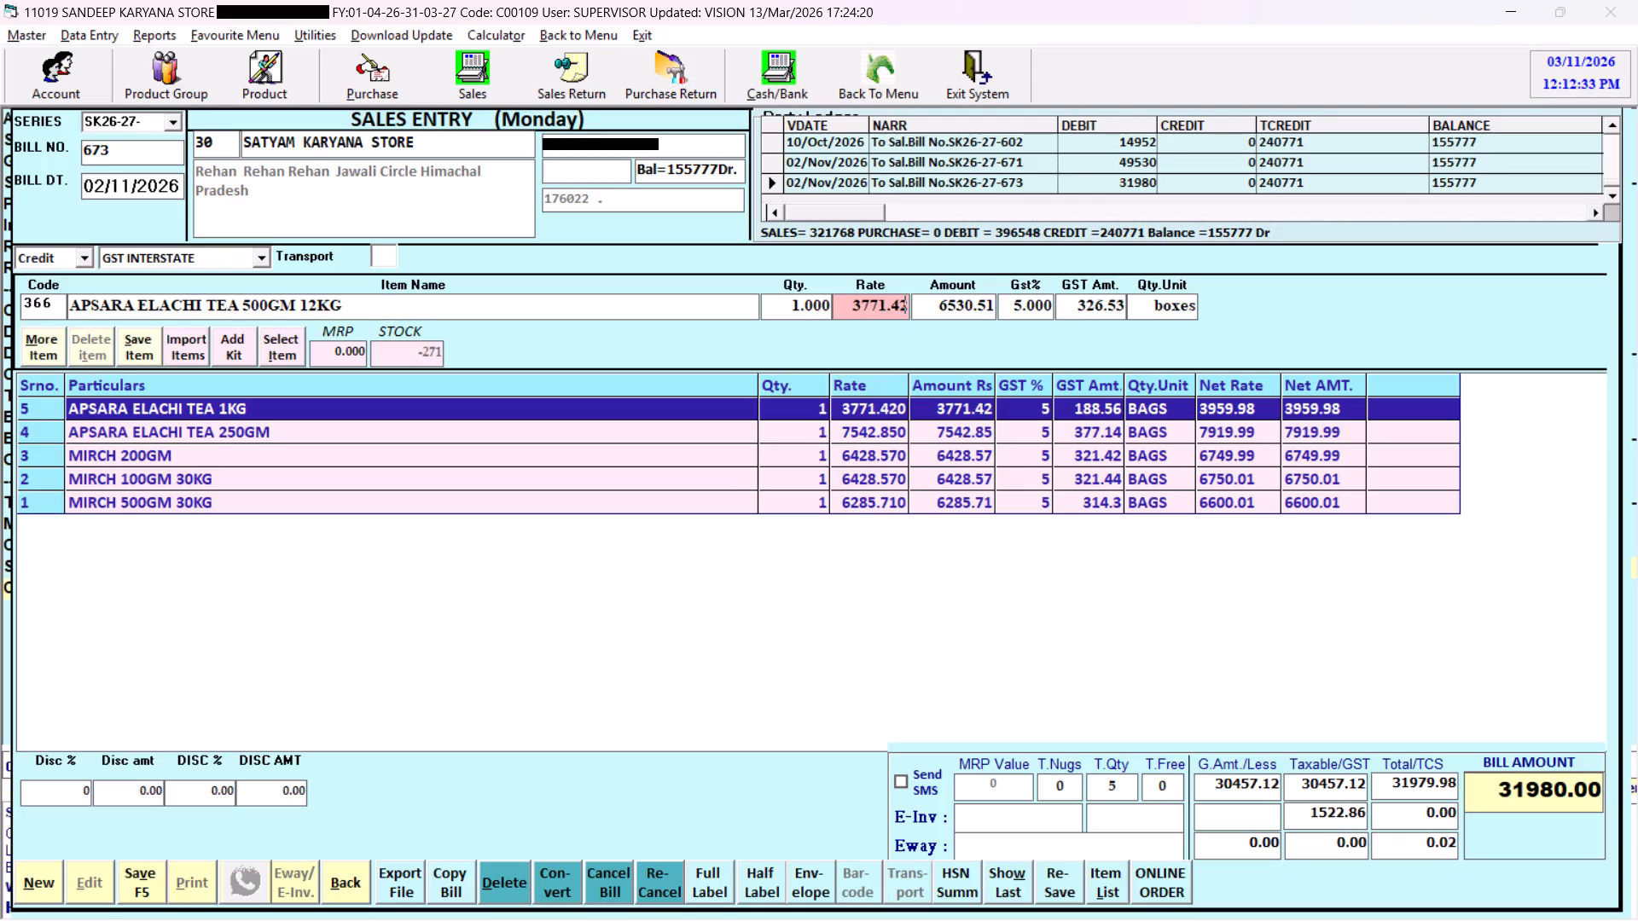
key(Return)
key(Return)
key(Return)
key(Return)
key(Return)
Decline adding more items and save bill 673 for SATYAM KARYANA STORE.
key(Right)
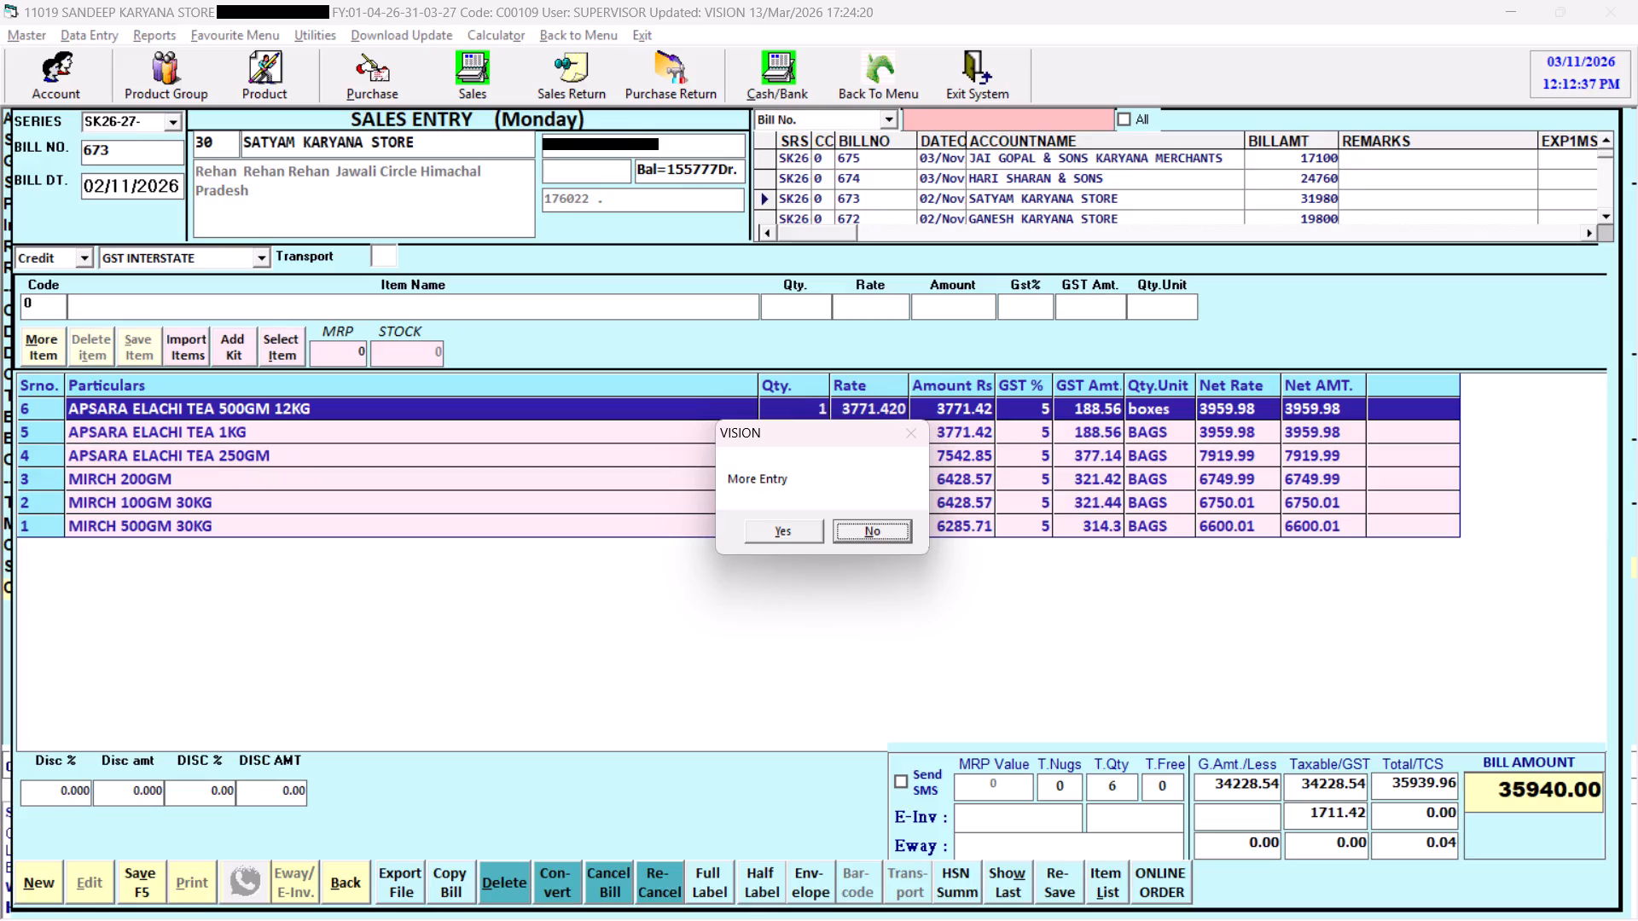
key(Return)
key(alt+v)
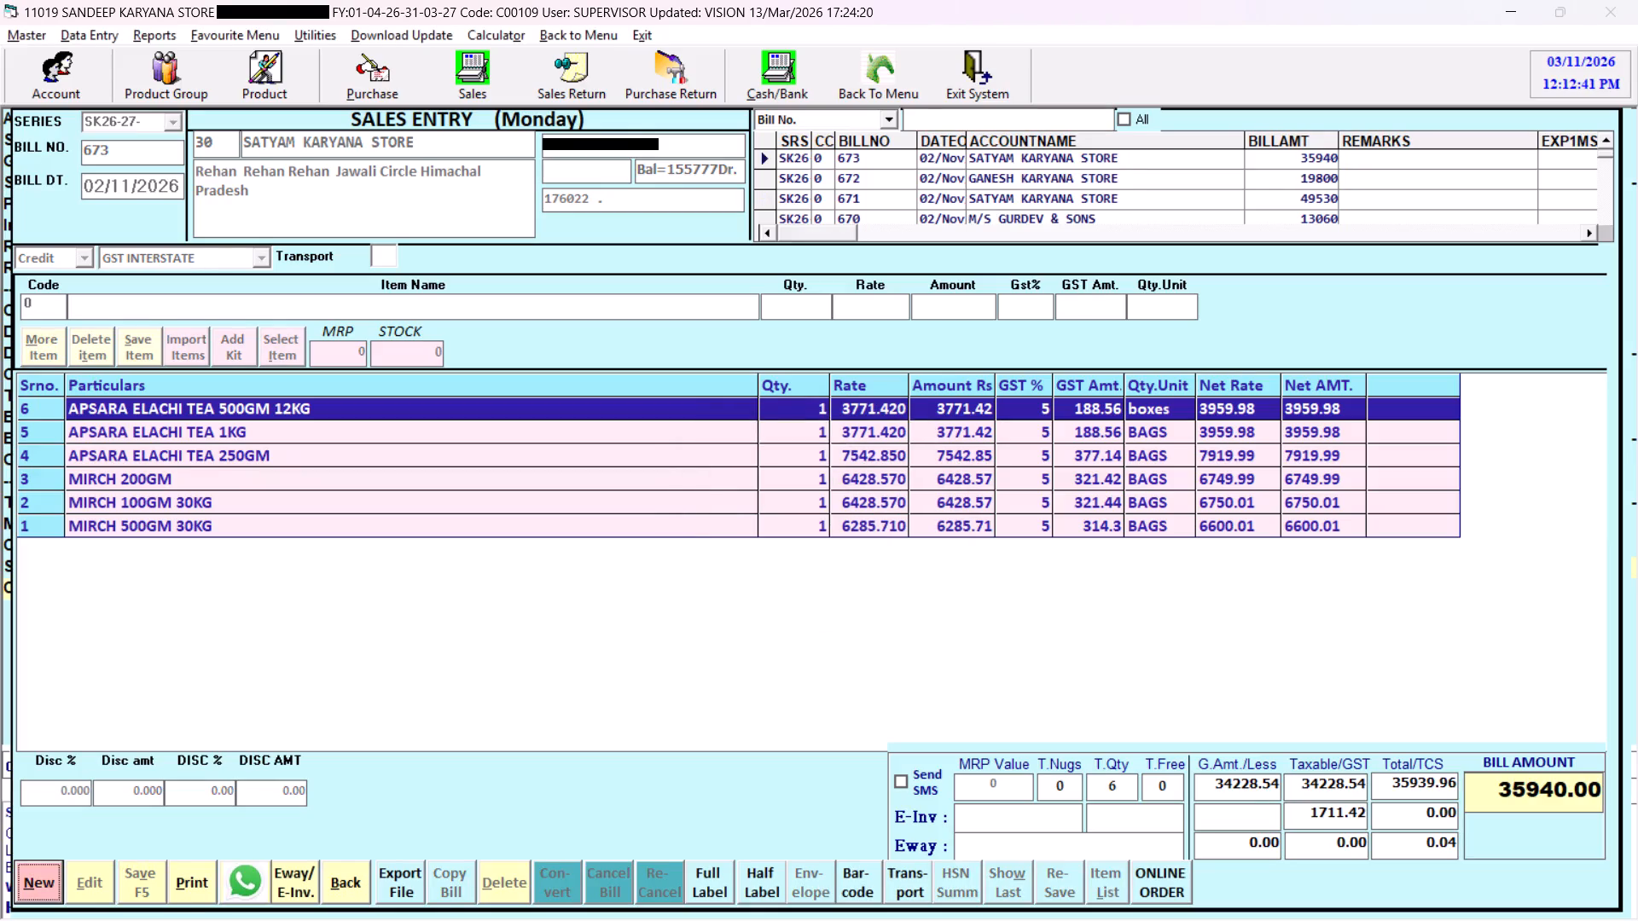
Review the items and amounts of the saved bills from 673 up to 678, rechecking the most recent ones.
click(906, 155)
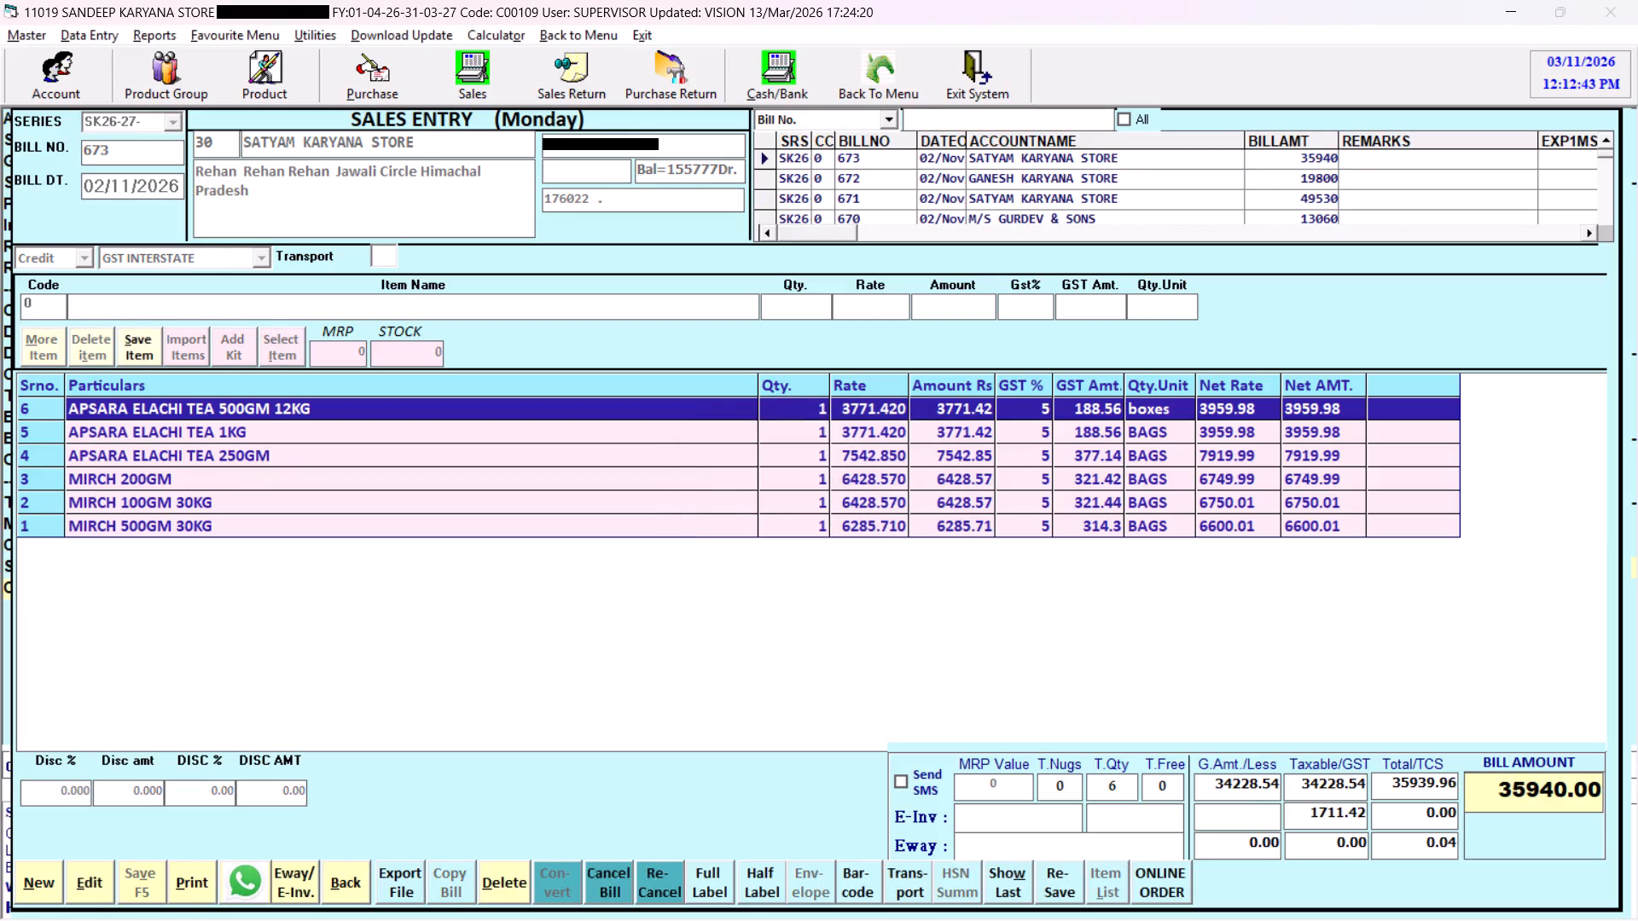
key(Up)
key(Up)
key(Up)
key(Up)
key(Up)
key(Up)
key(Up)
key(Up)
key(Up)
key(Up)
key(Up)
key(Up)
key(Up)
key(Up)
key(Up)
key(Up)
key(Up)
key(Up)
key(Up)
key(Up)
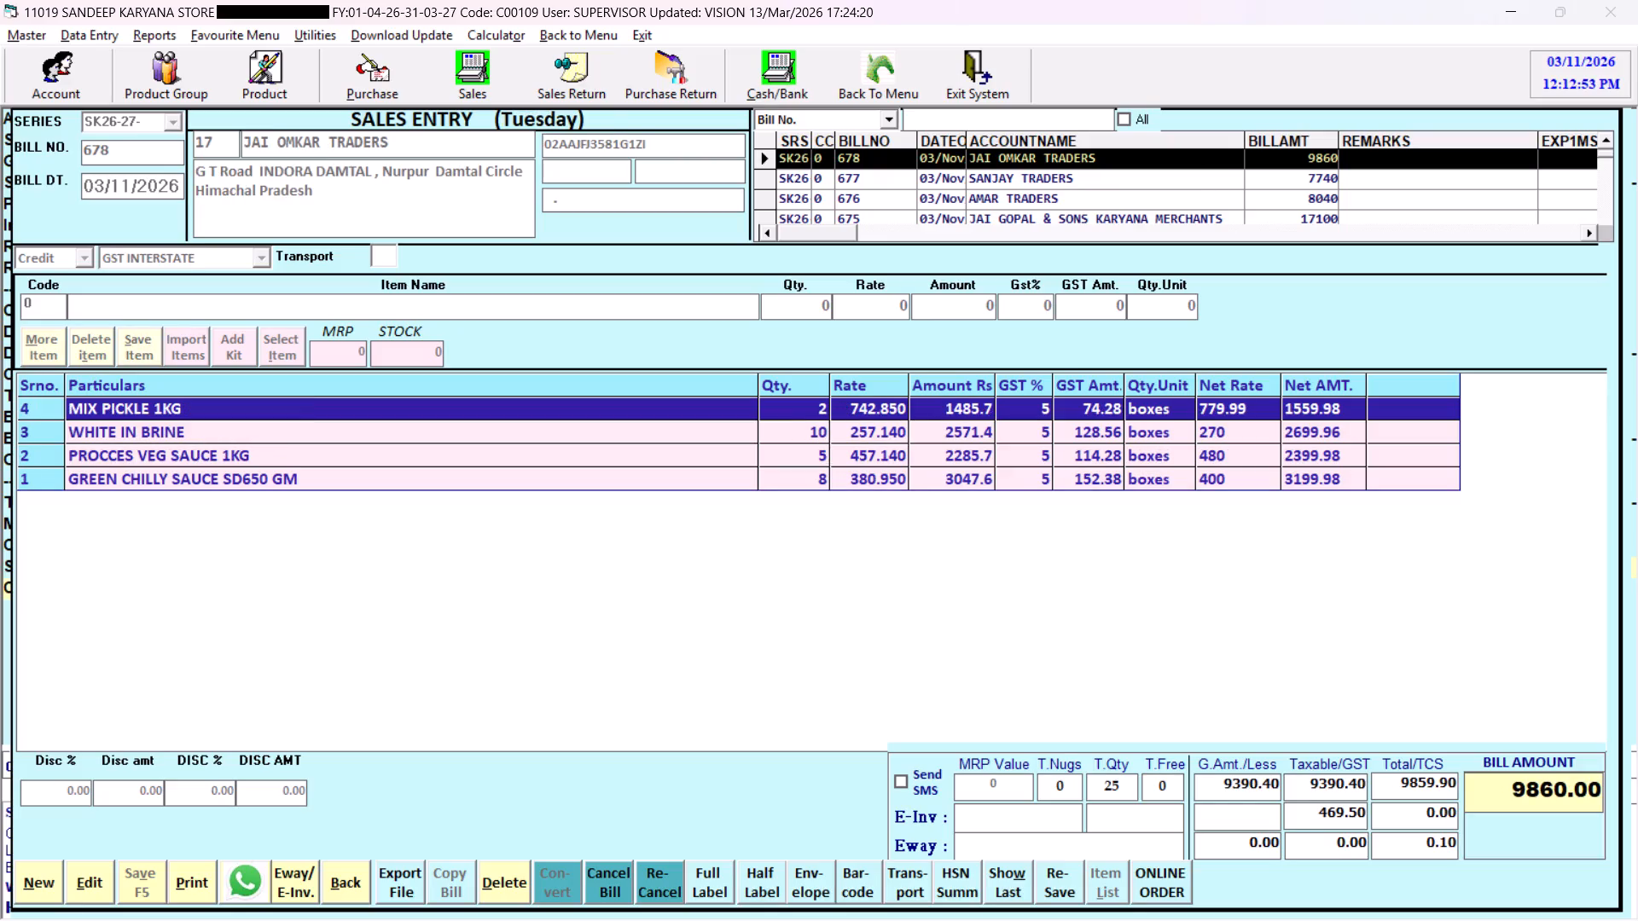
key(Down)
key(Down)
key(Down)
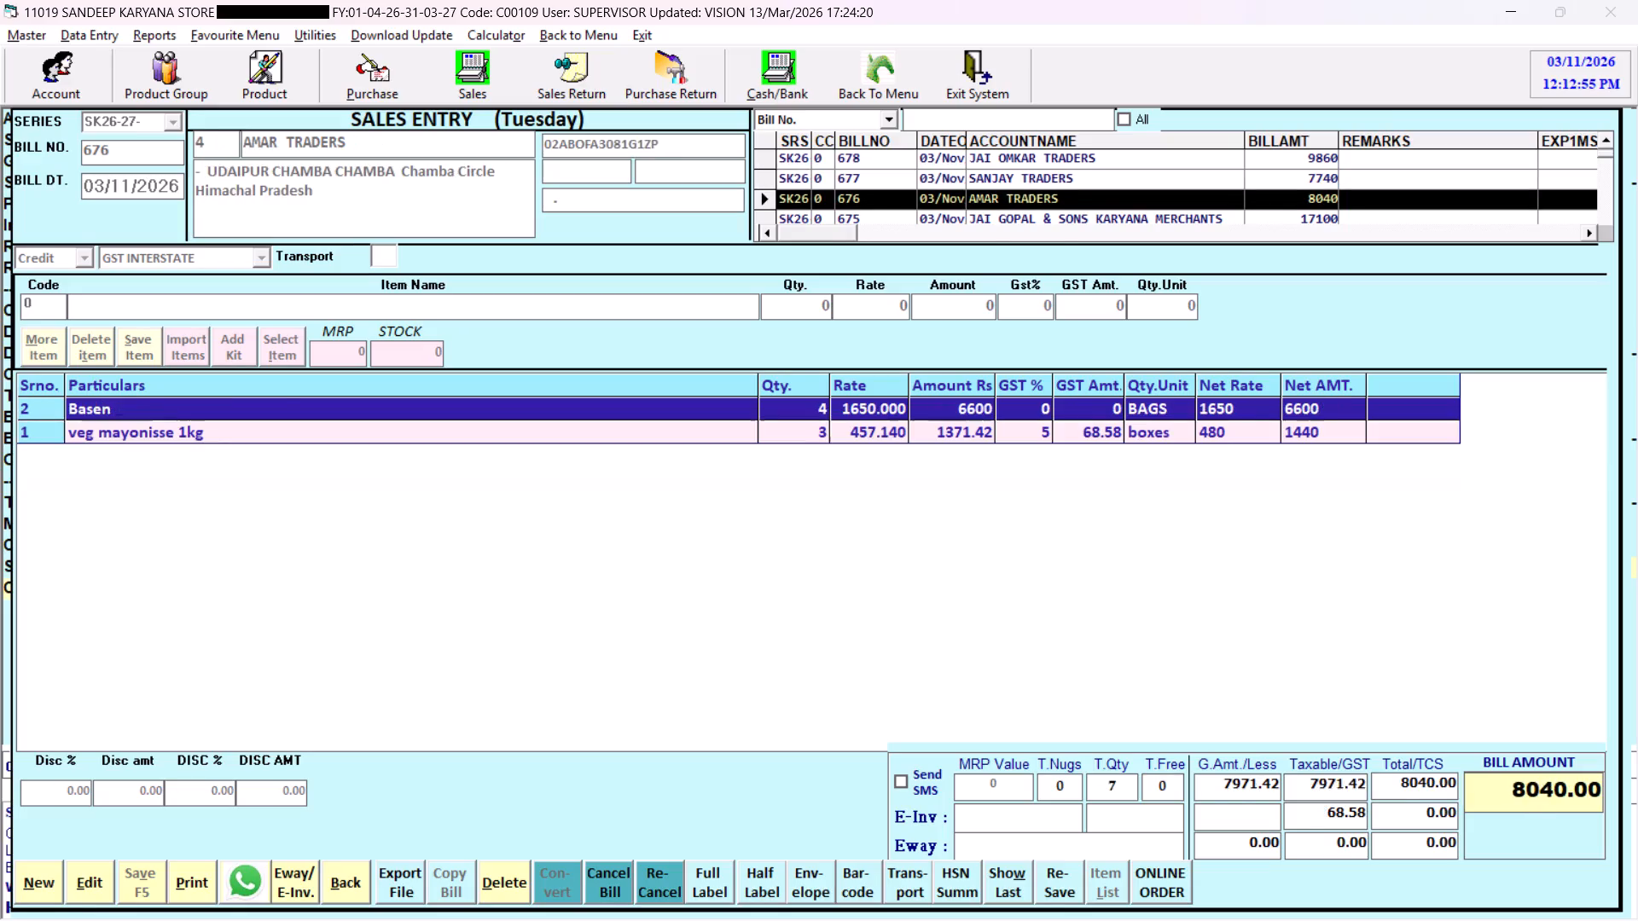
key(Up)
key(Up)
key(Up)
key(Up)
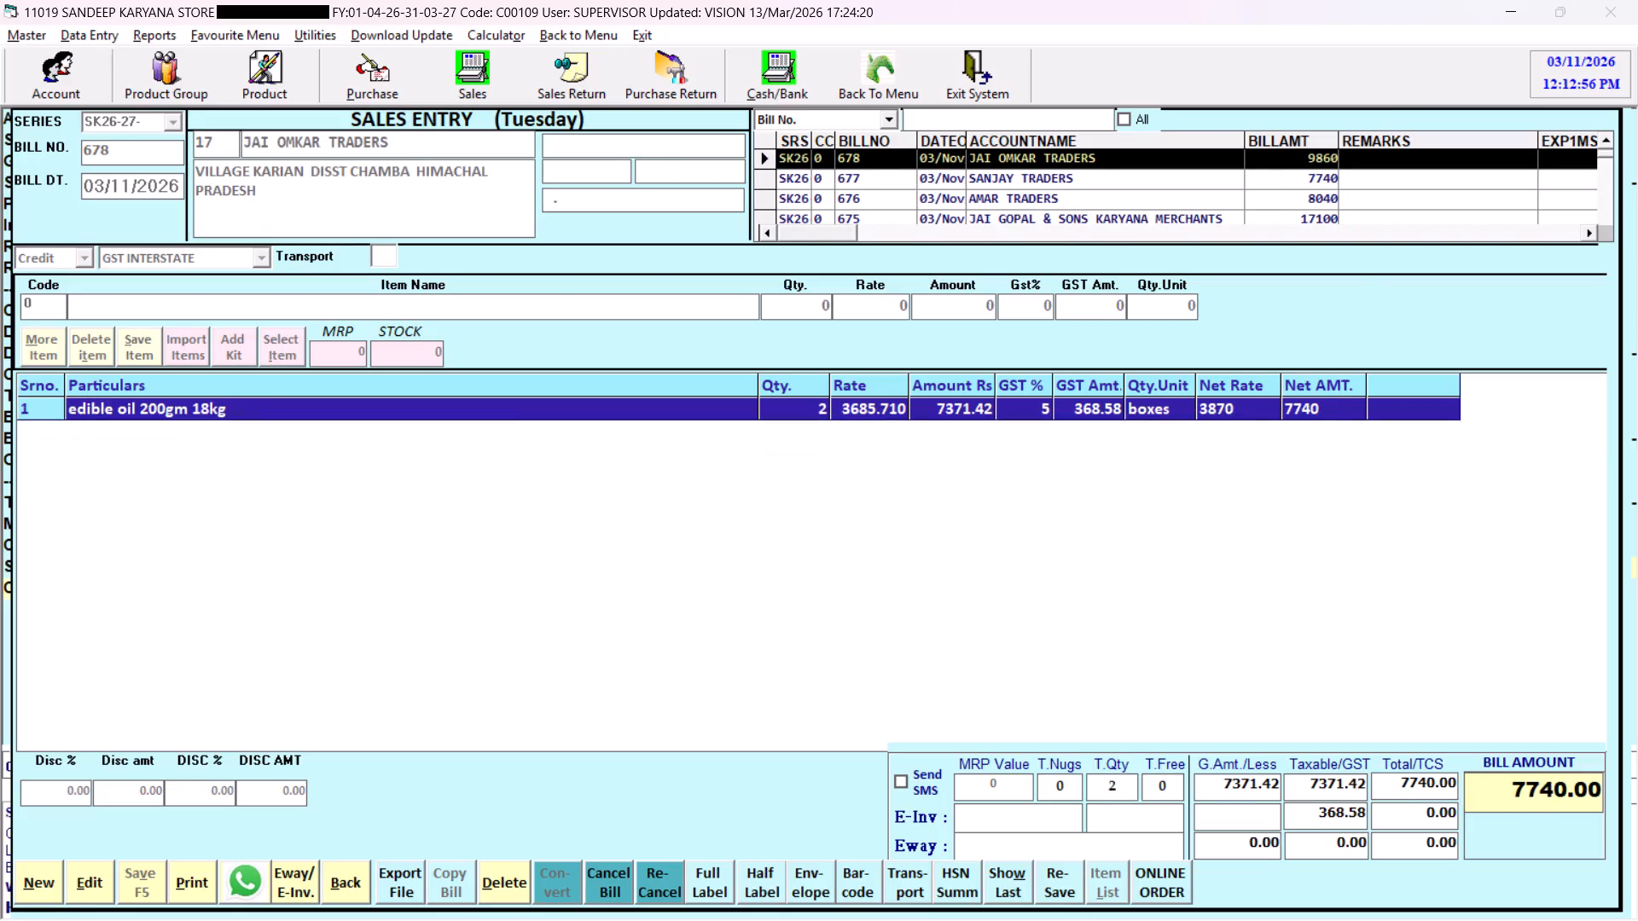
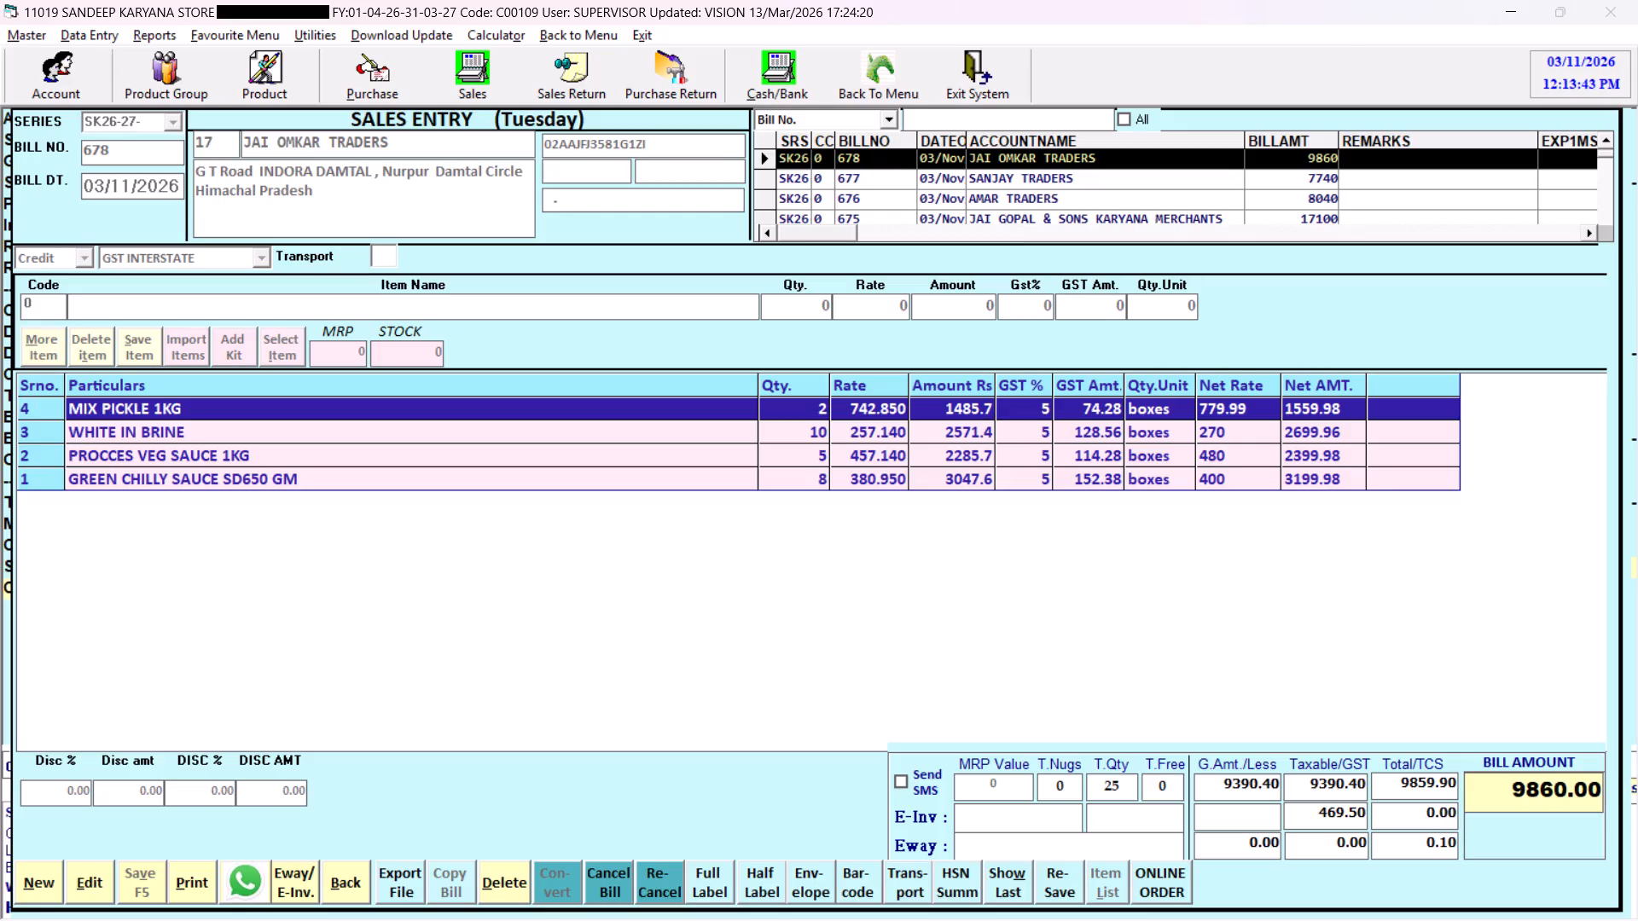
Review the saved bills from 678 back to 670, checking their items and amounts, and return to bill 678.
key(Down)
key(Down)
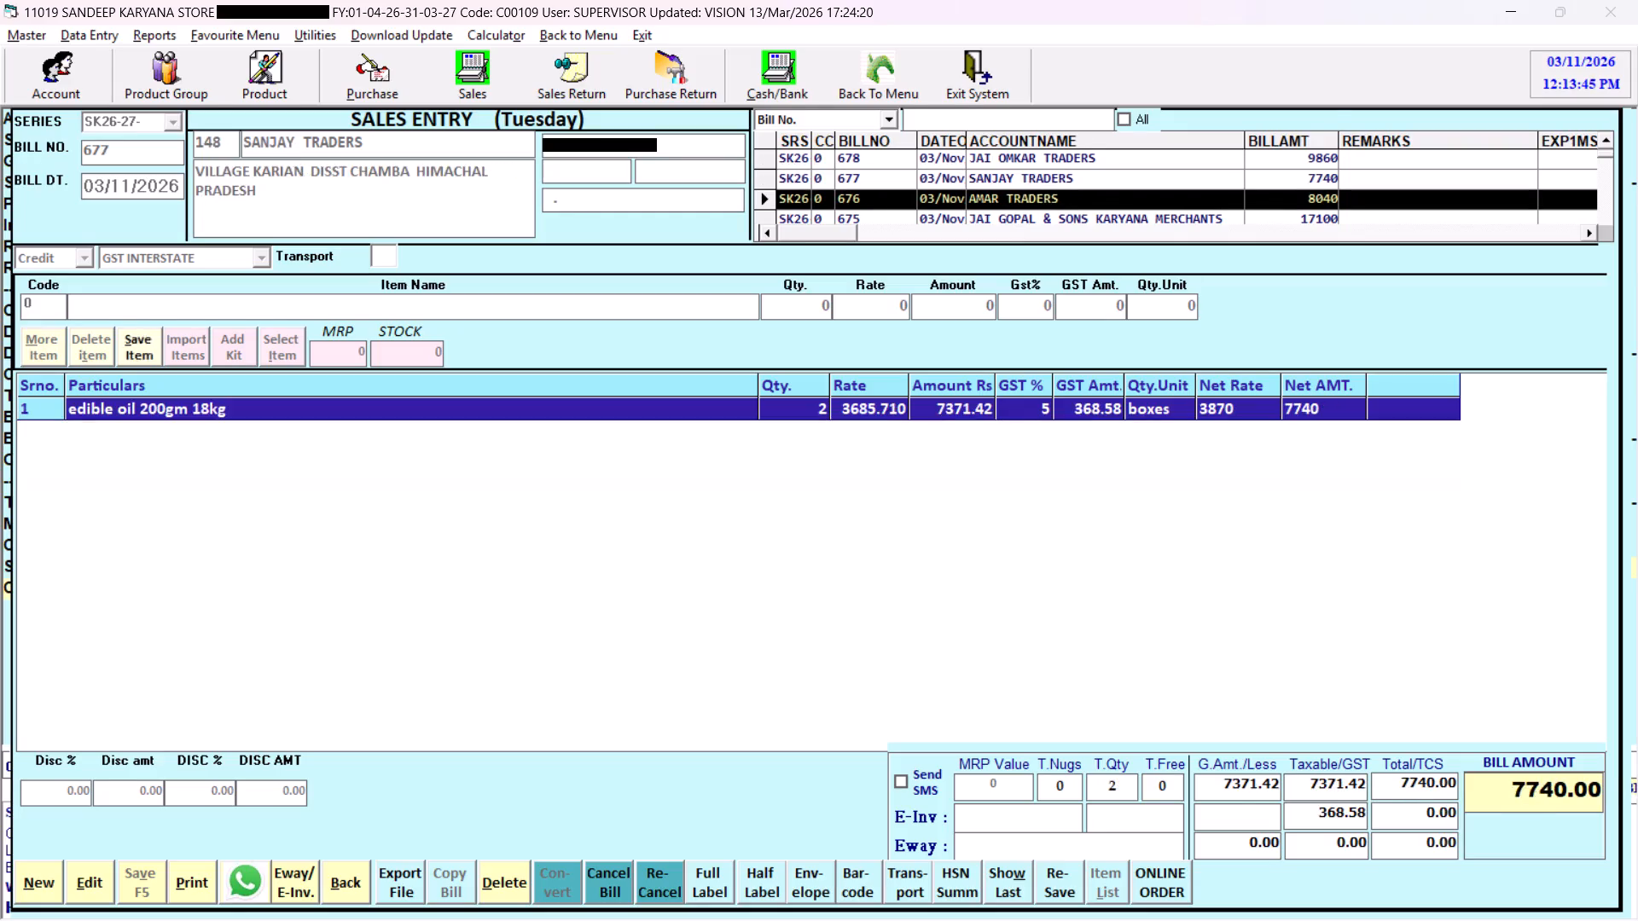
key(Down)
key(Down)
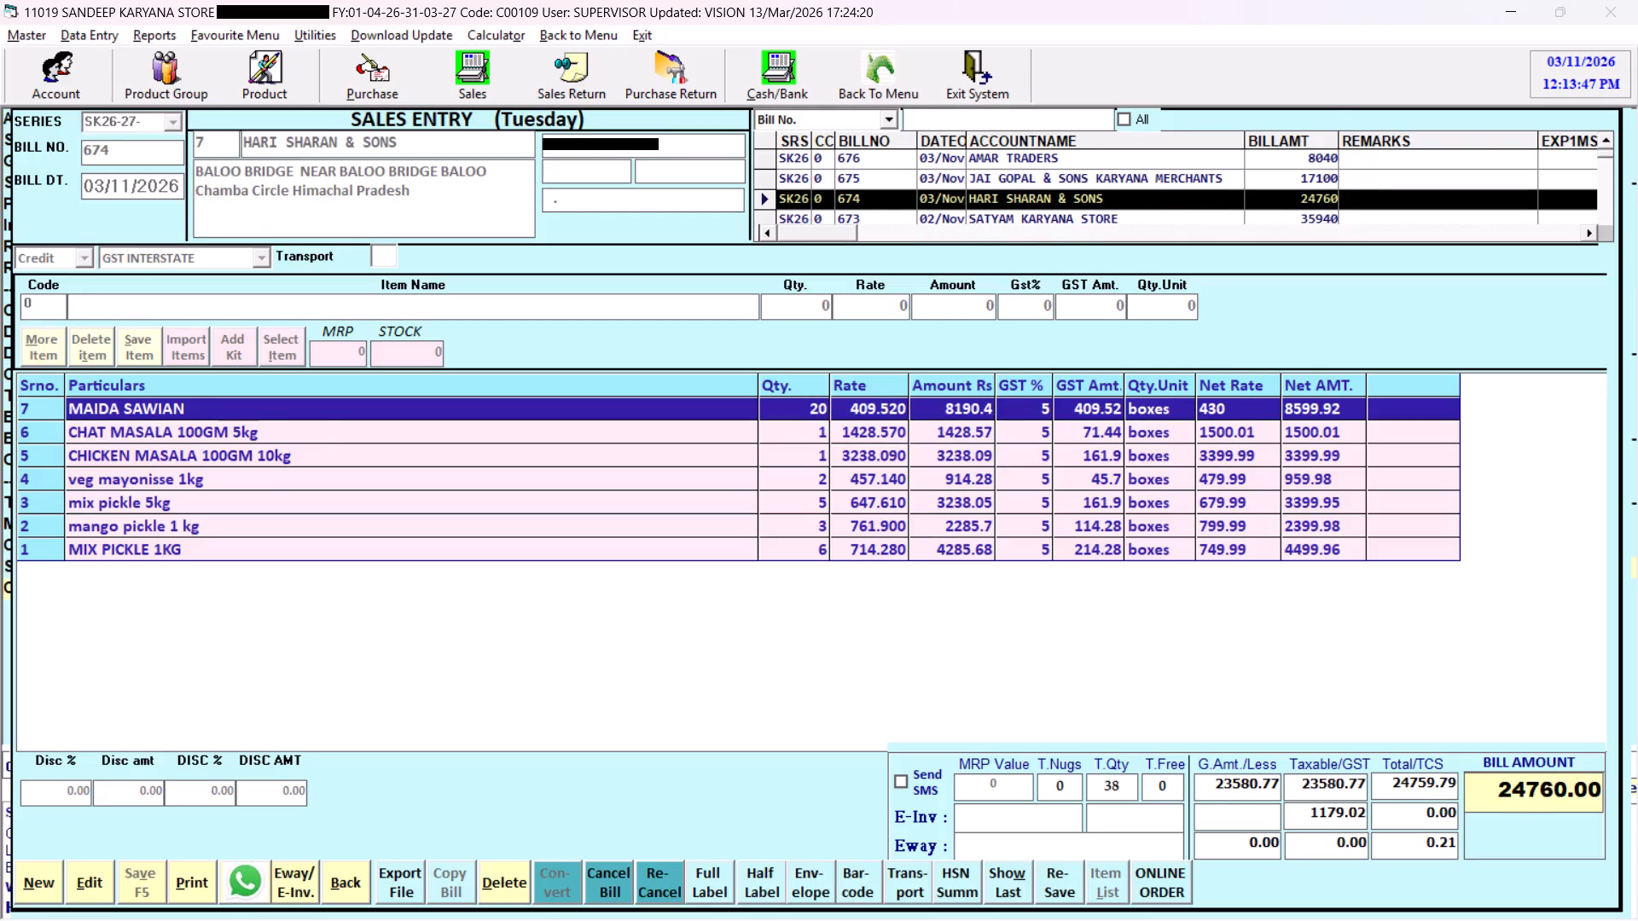
key(Up)
key(Down)
key(Down)
key(Down)
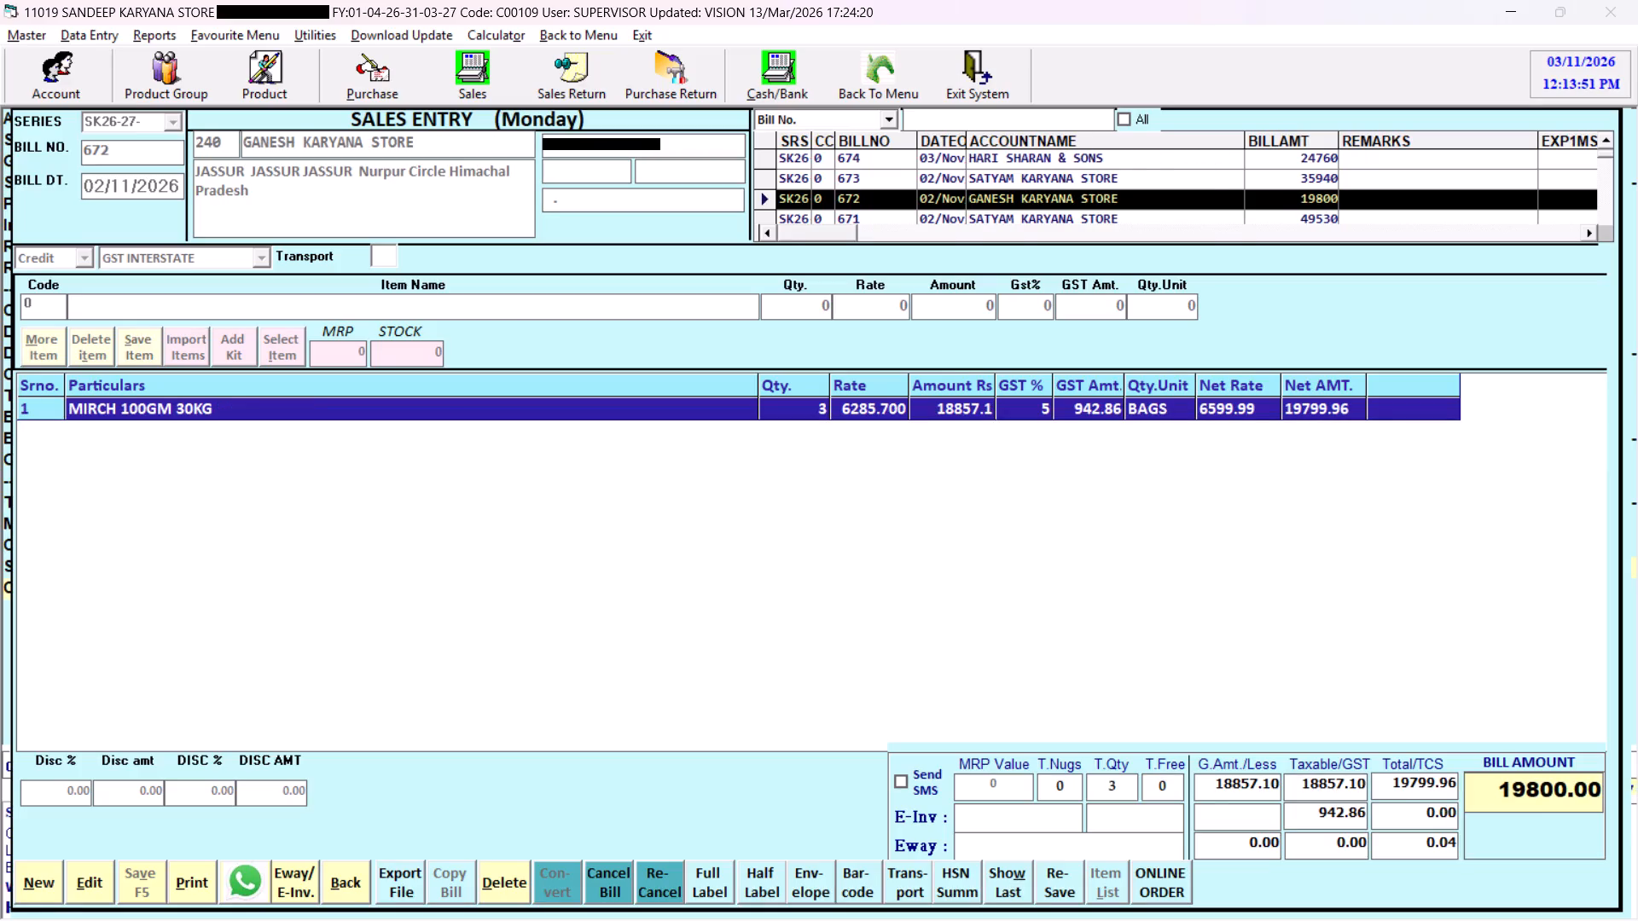
key(Down)
key(Down)
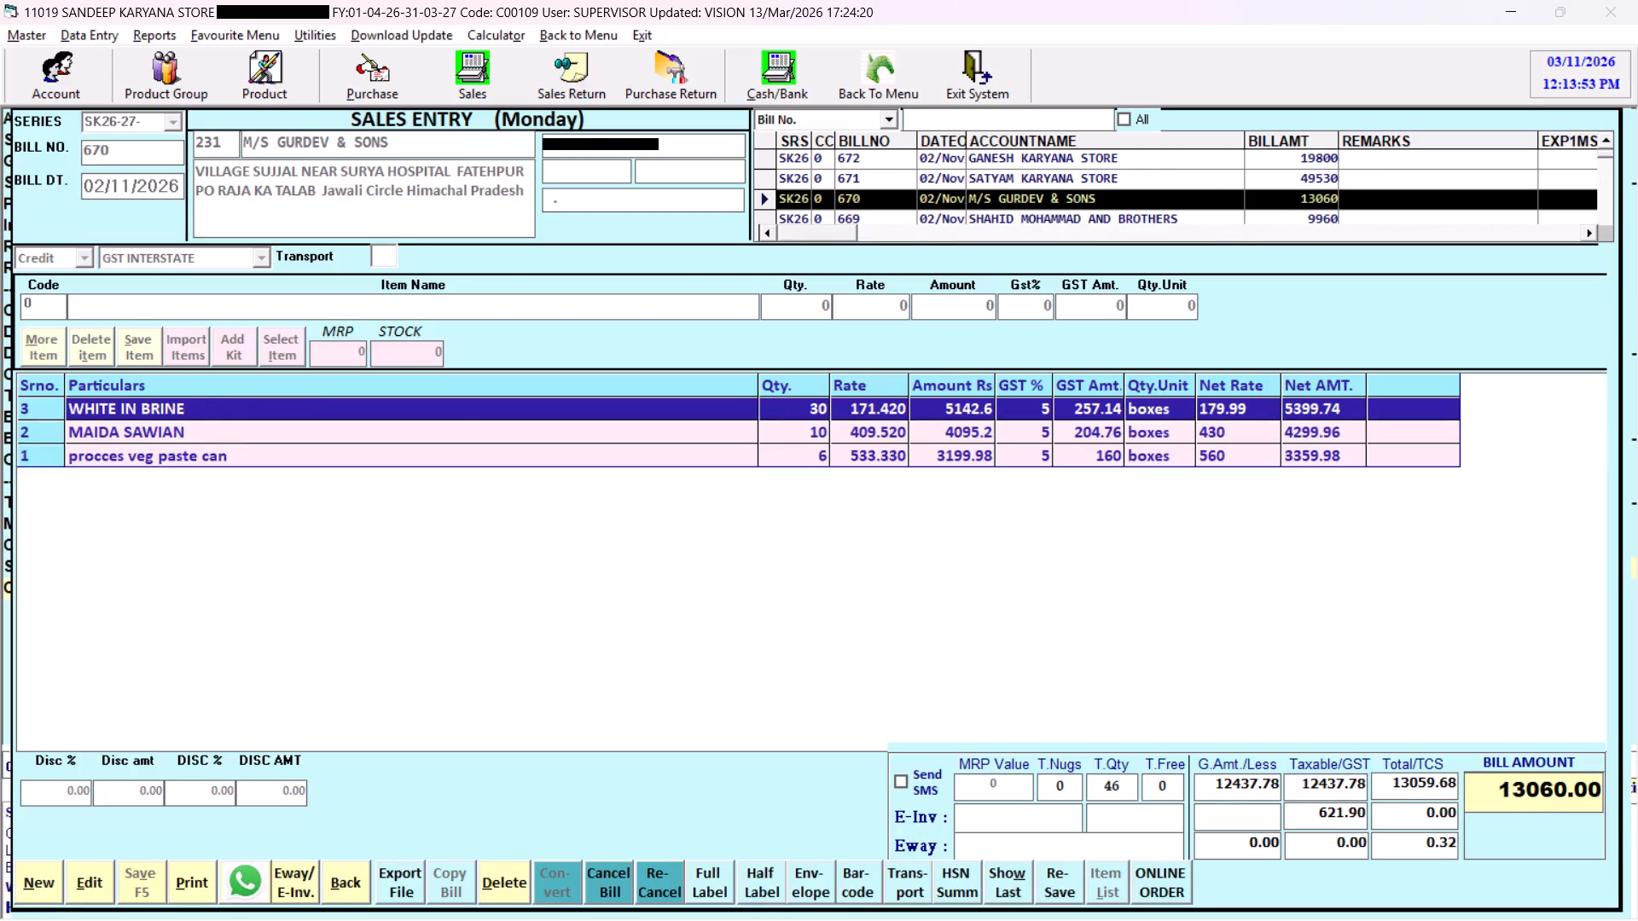
key(Up)
key(Up)
key(Up)
key(Up)
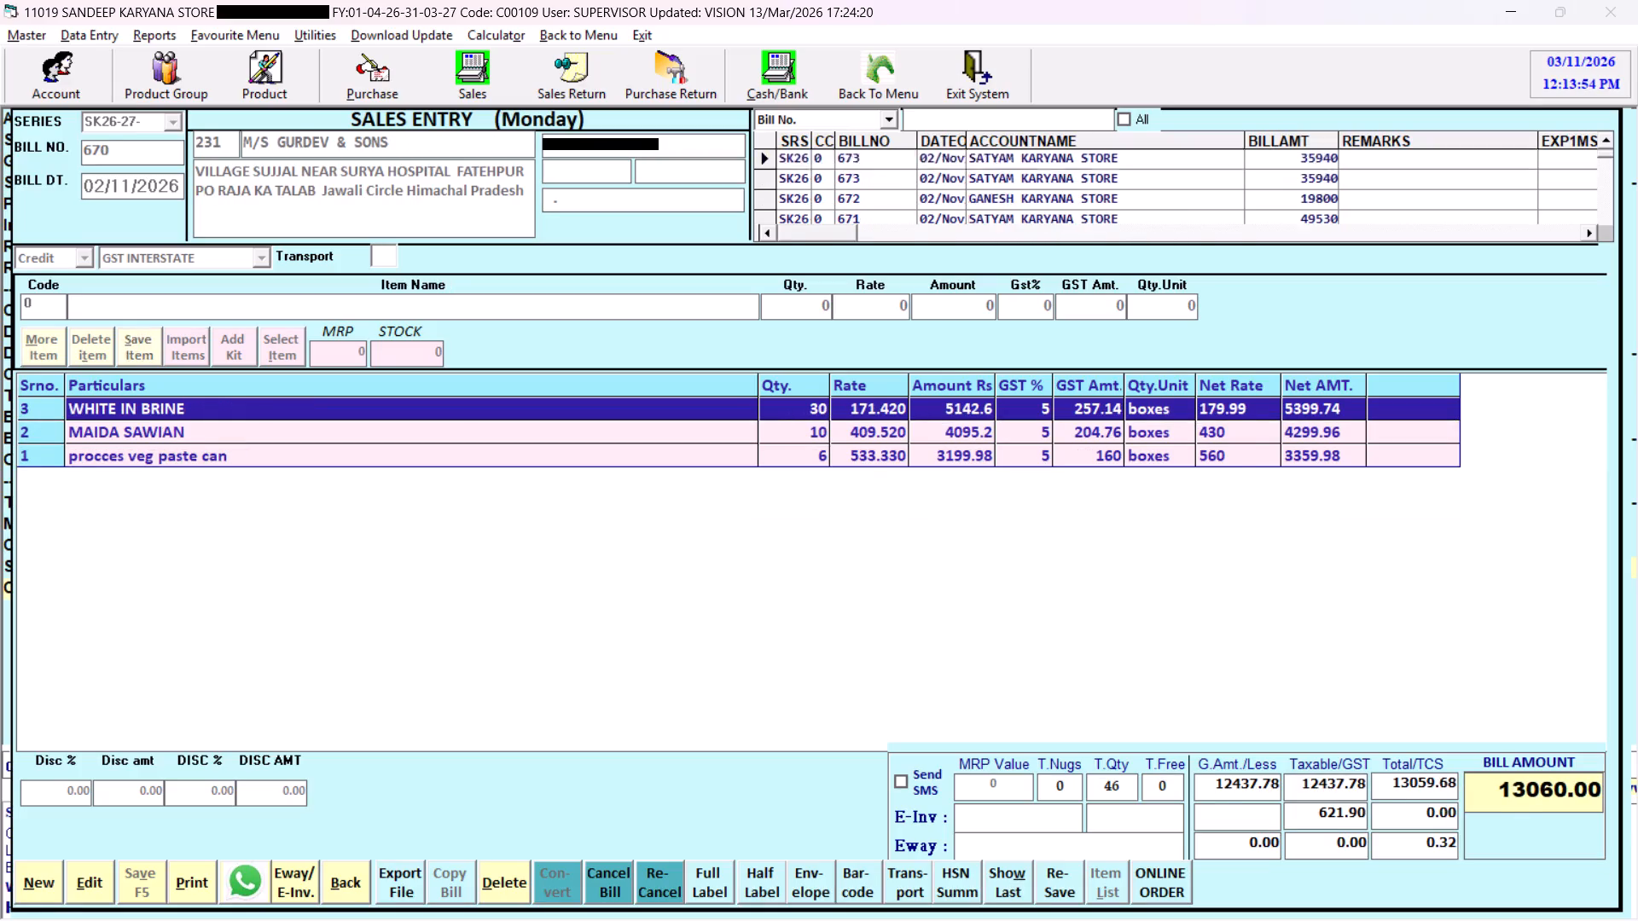
key(Up)
key(Up)
key(Up)
key(Up)
key(Up)
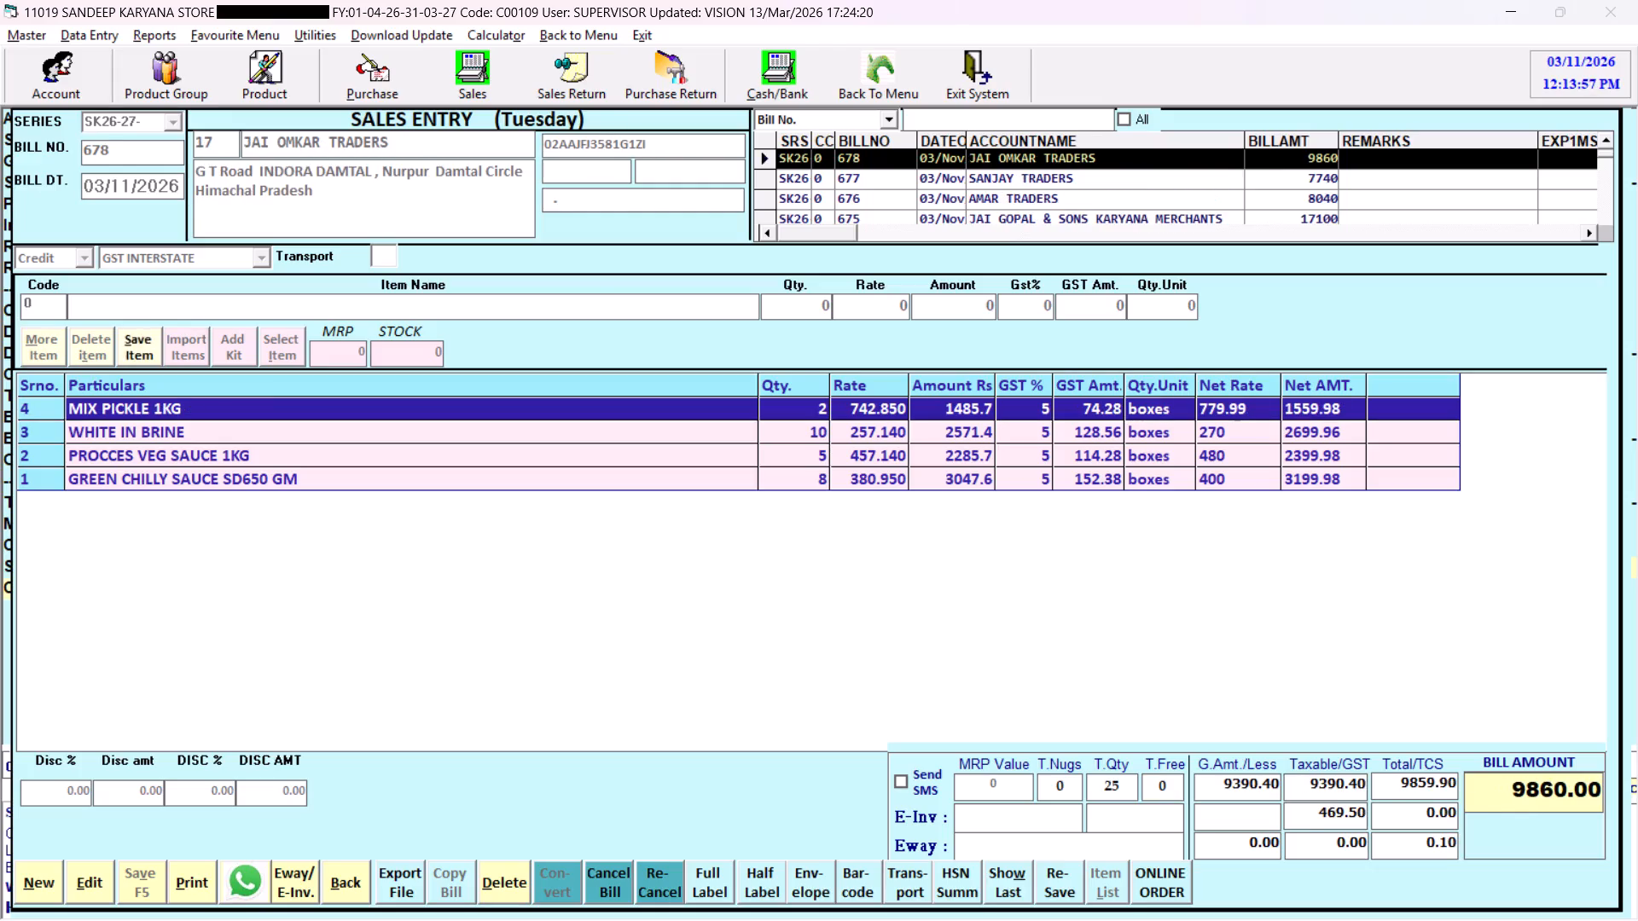
key(Up)
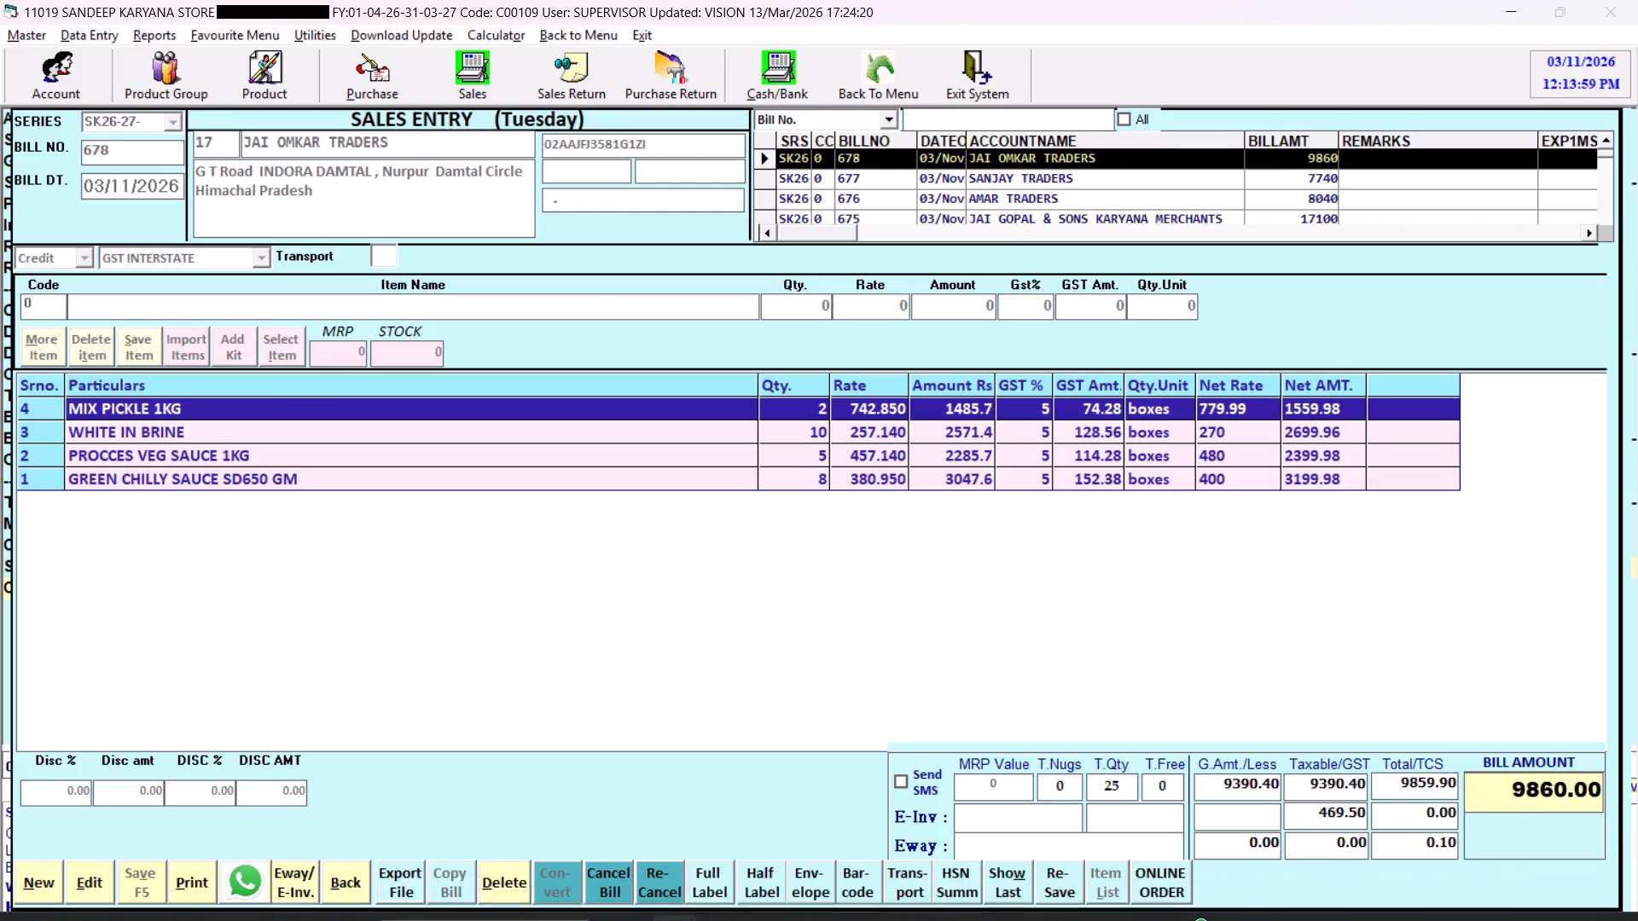
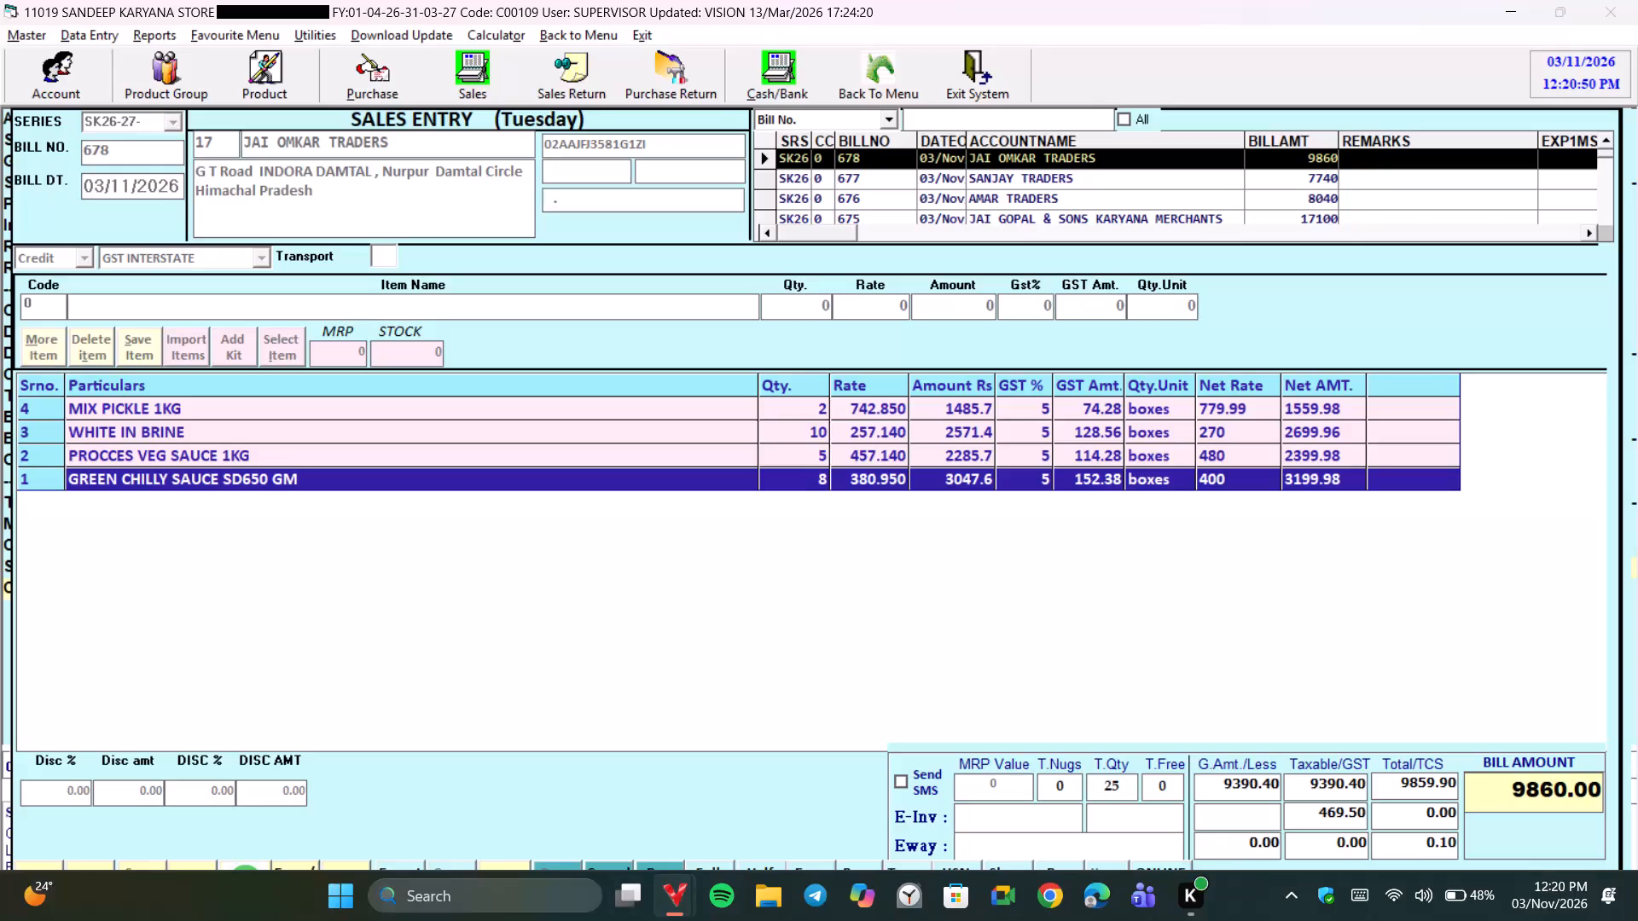
Find Discord through the Windows search and launch it.
key(d)
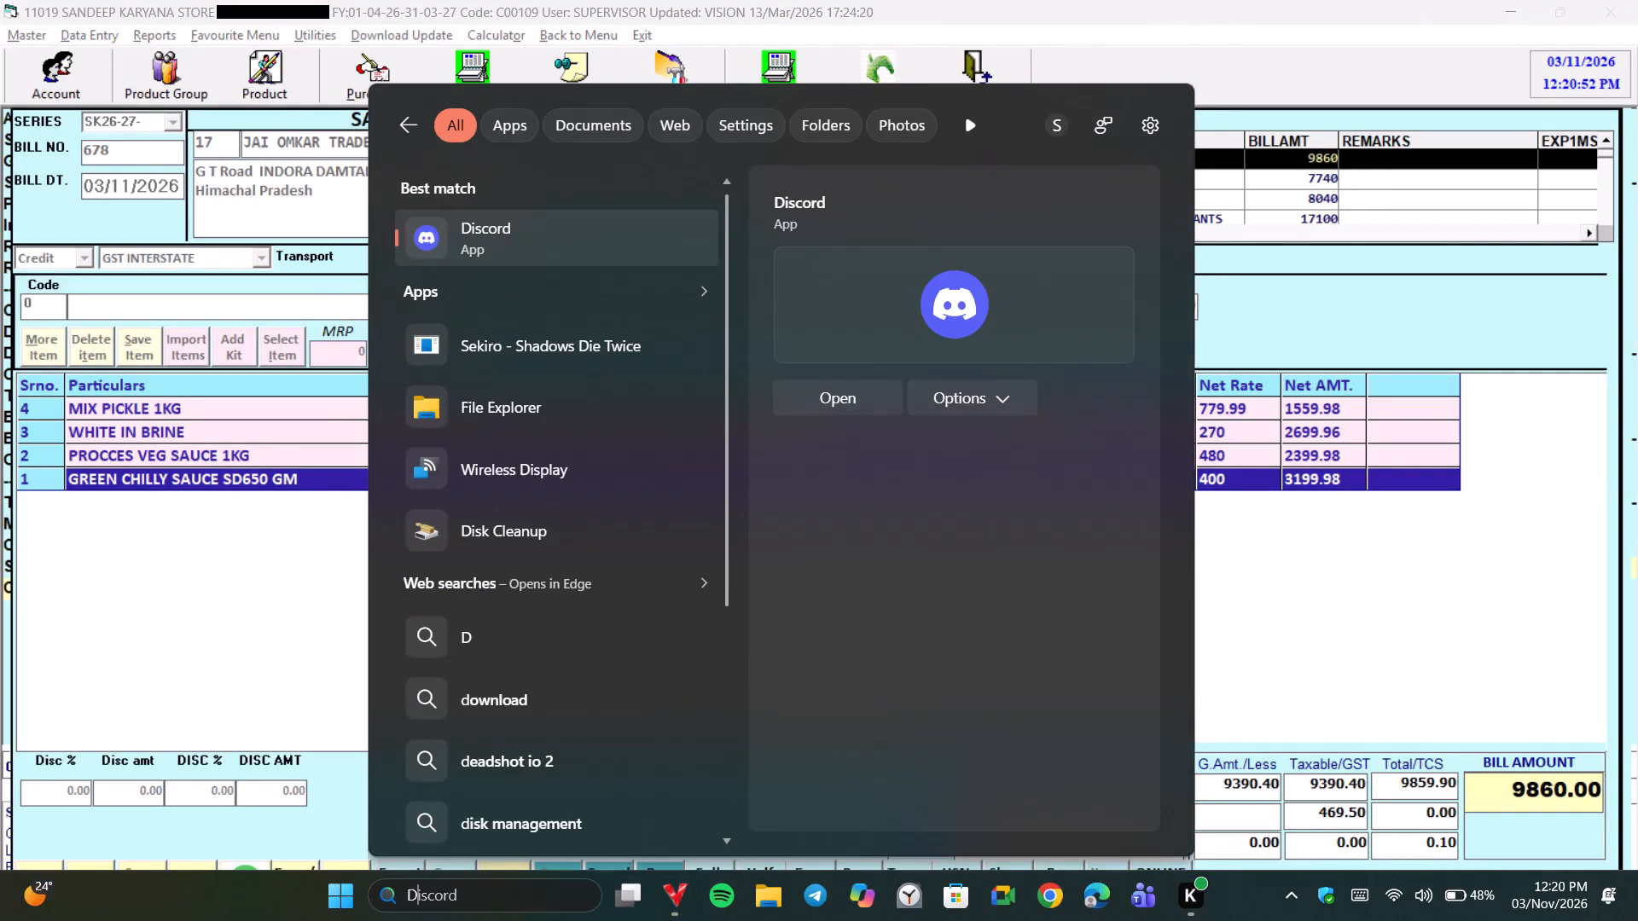
key(Return)
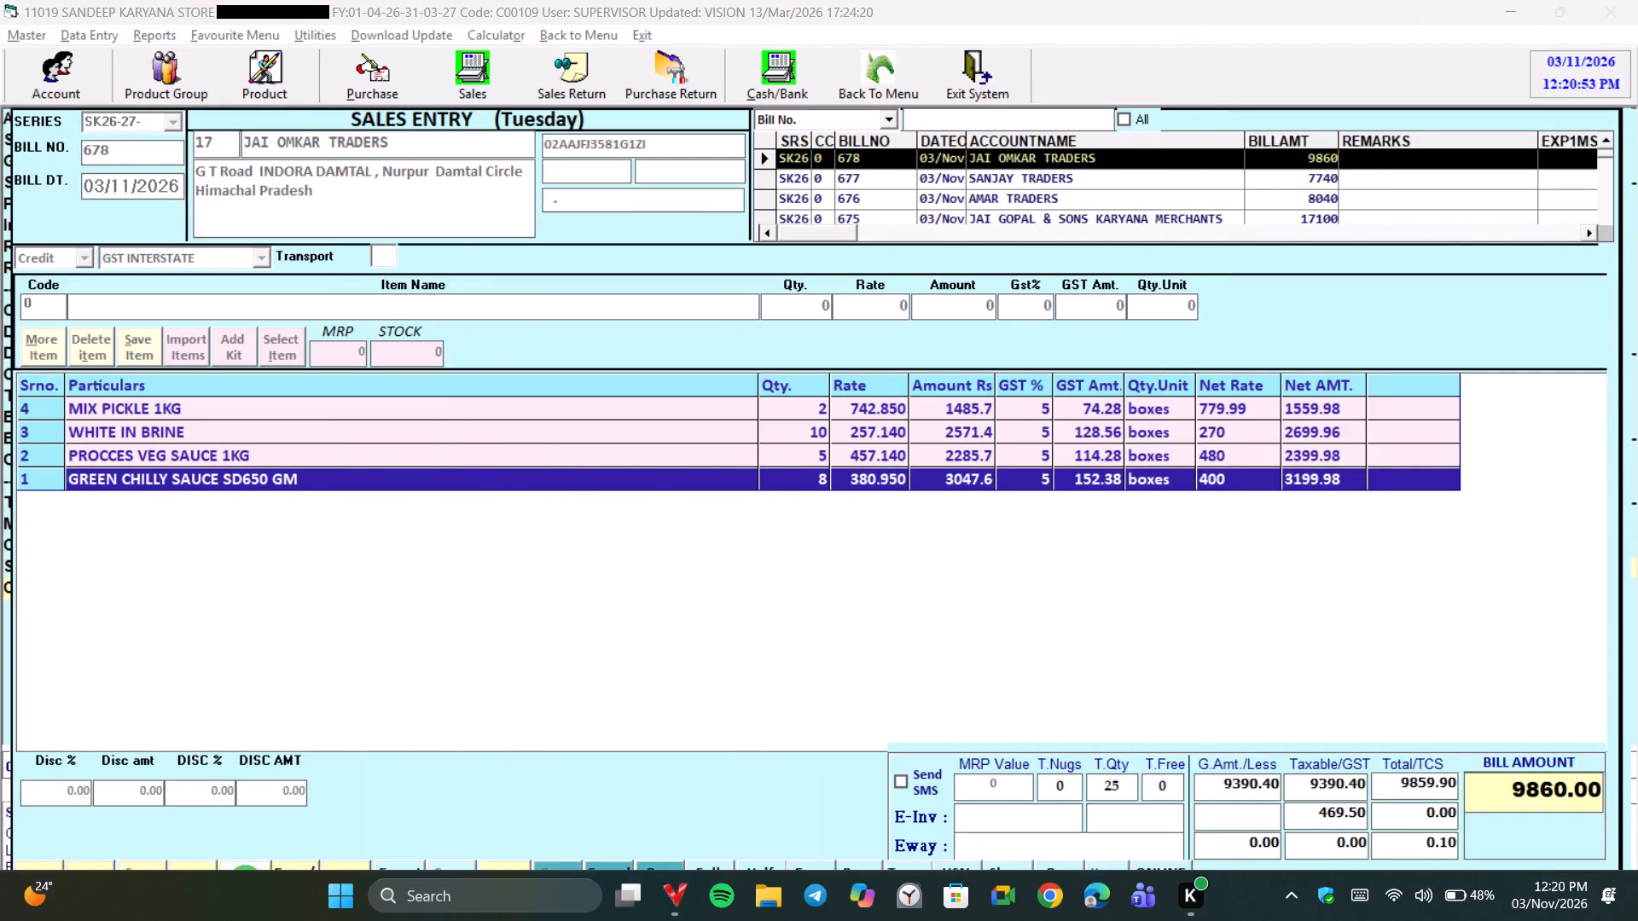
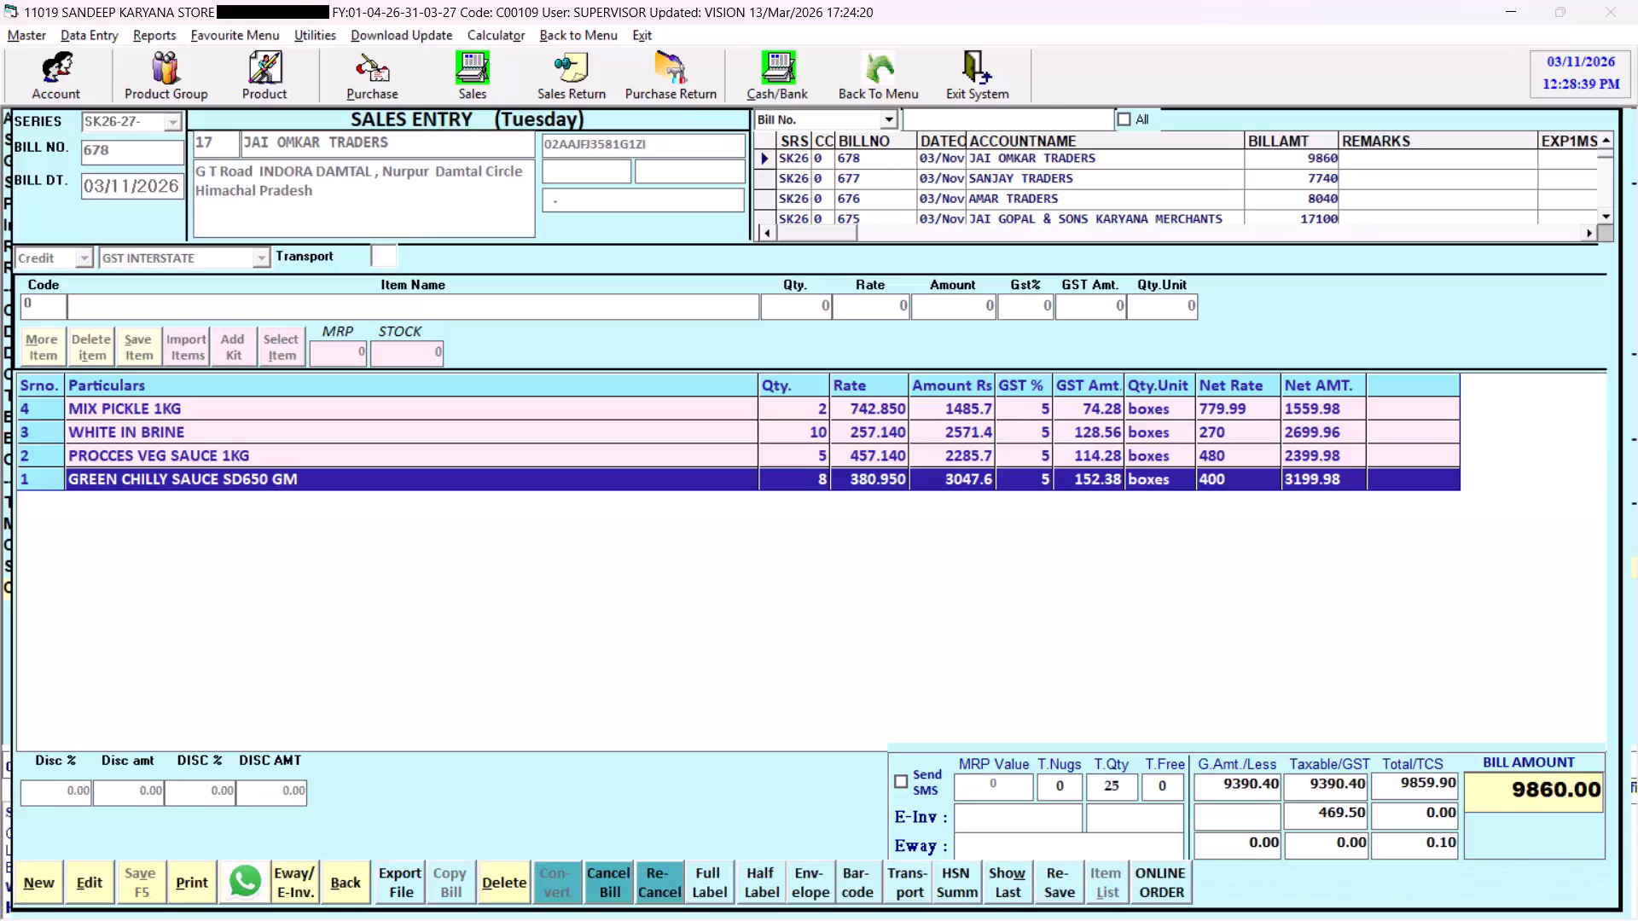
Review the saved sales bills from 678 back to 674, and return to bill 678.
click(1241, 159)
key(Up)
key(Up)
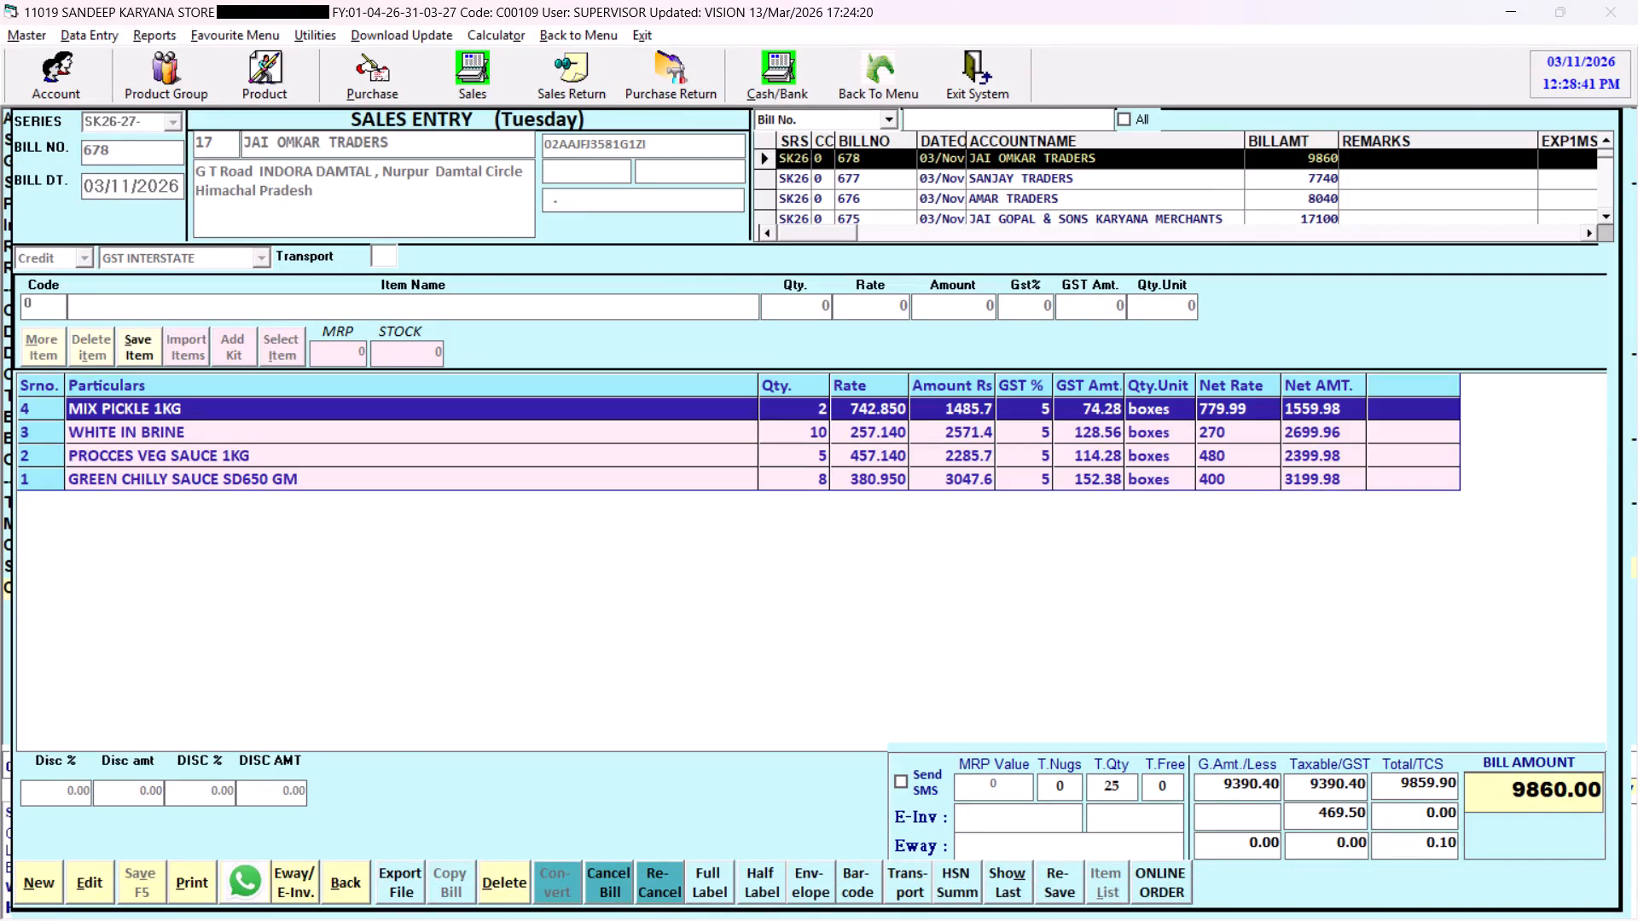
key(Down)
key(Down)
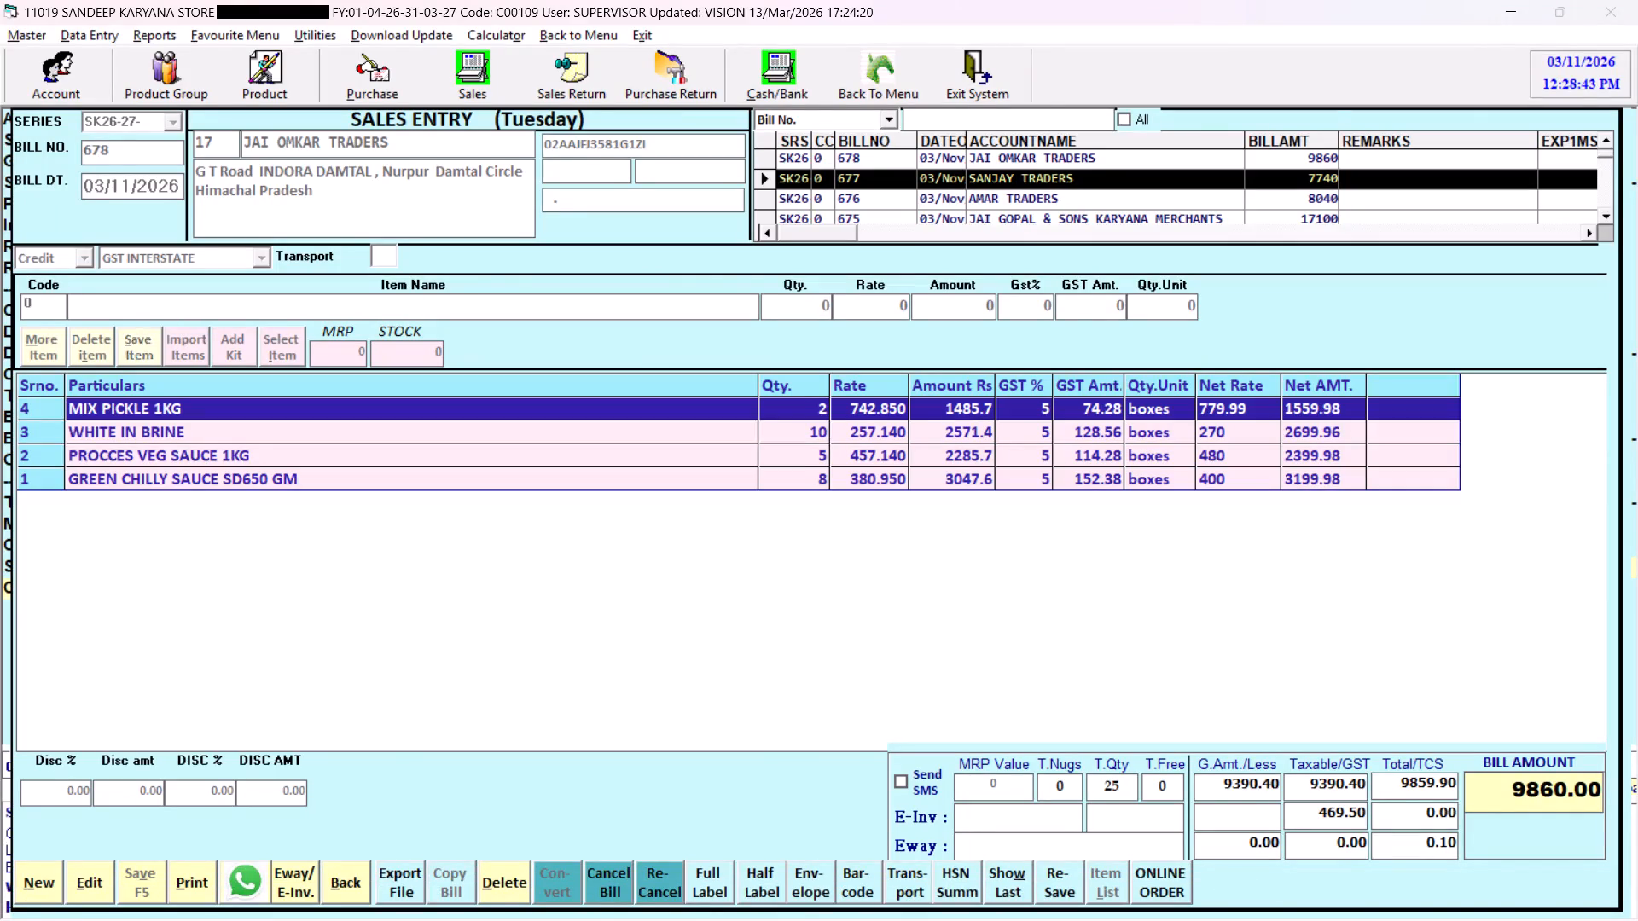
key(Down)
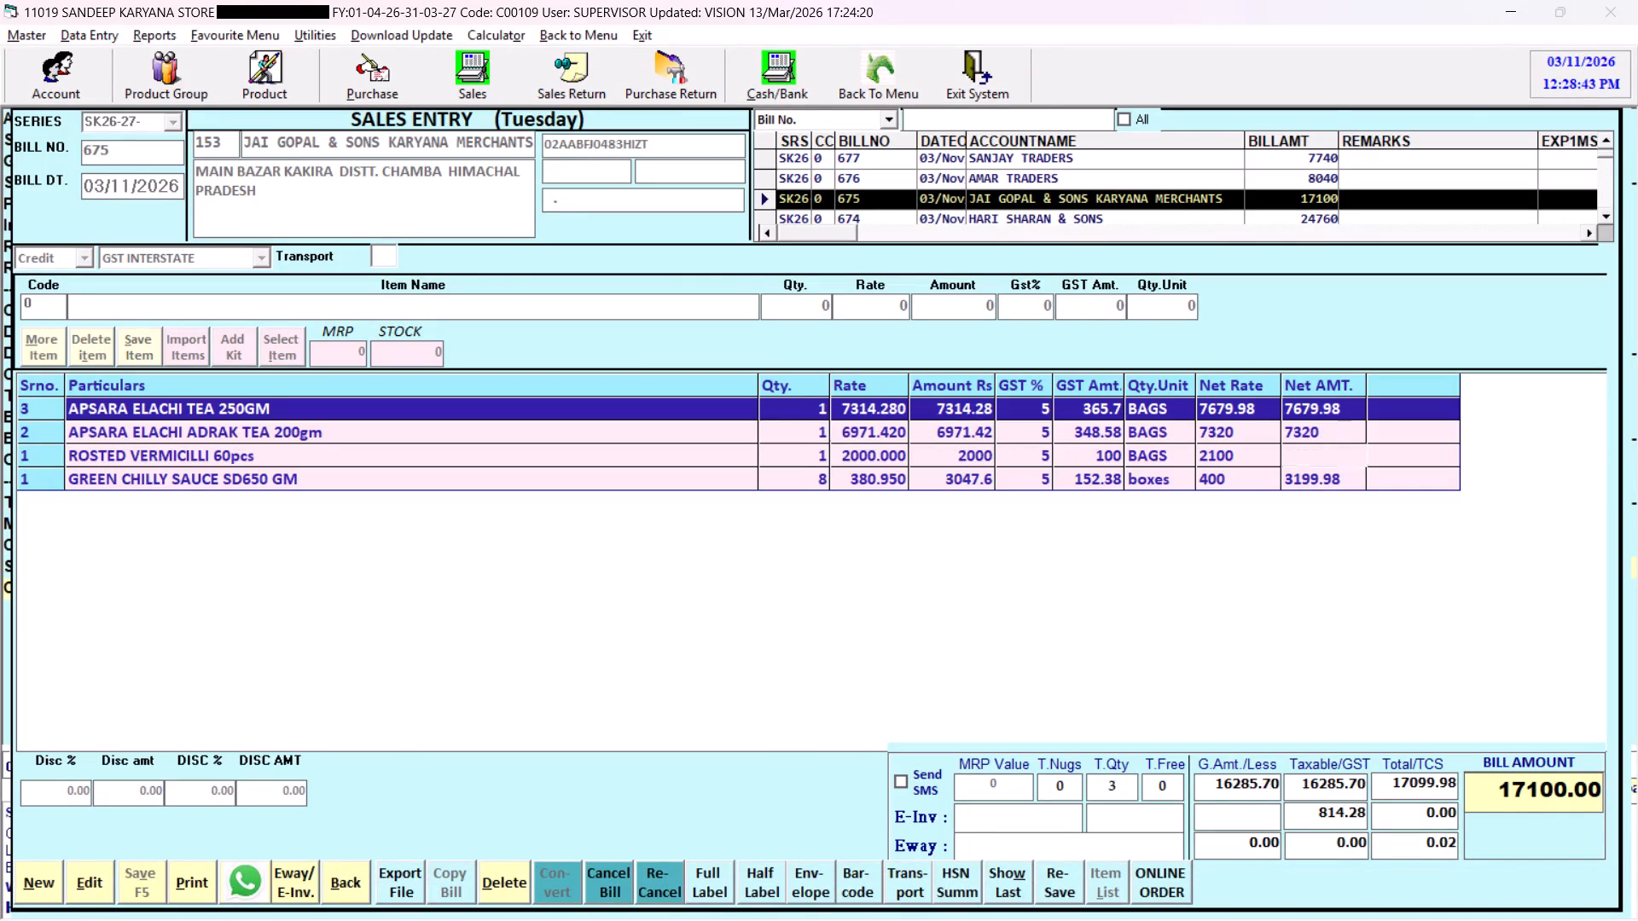
key(Down)
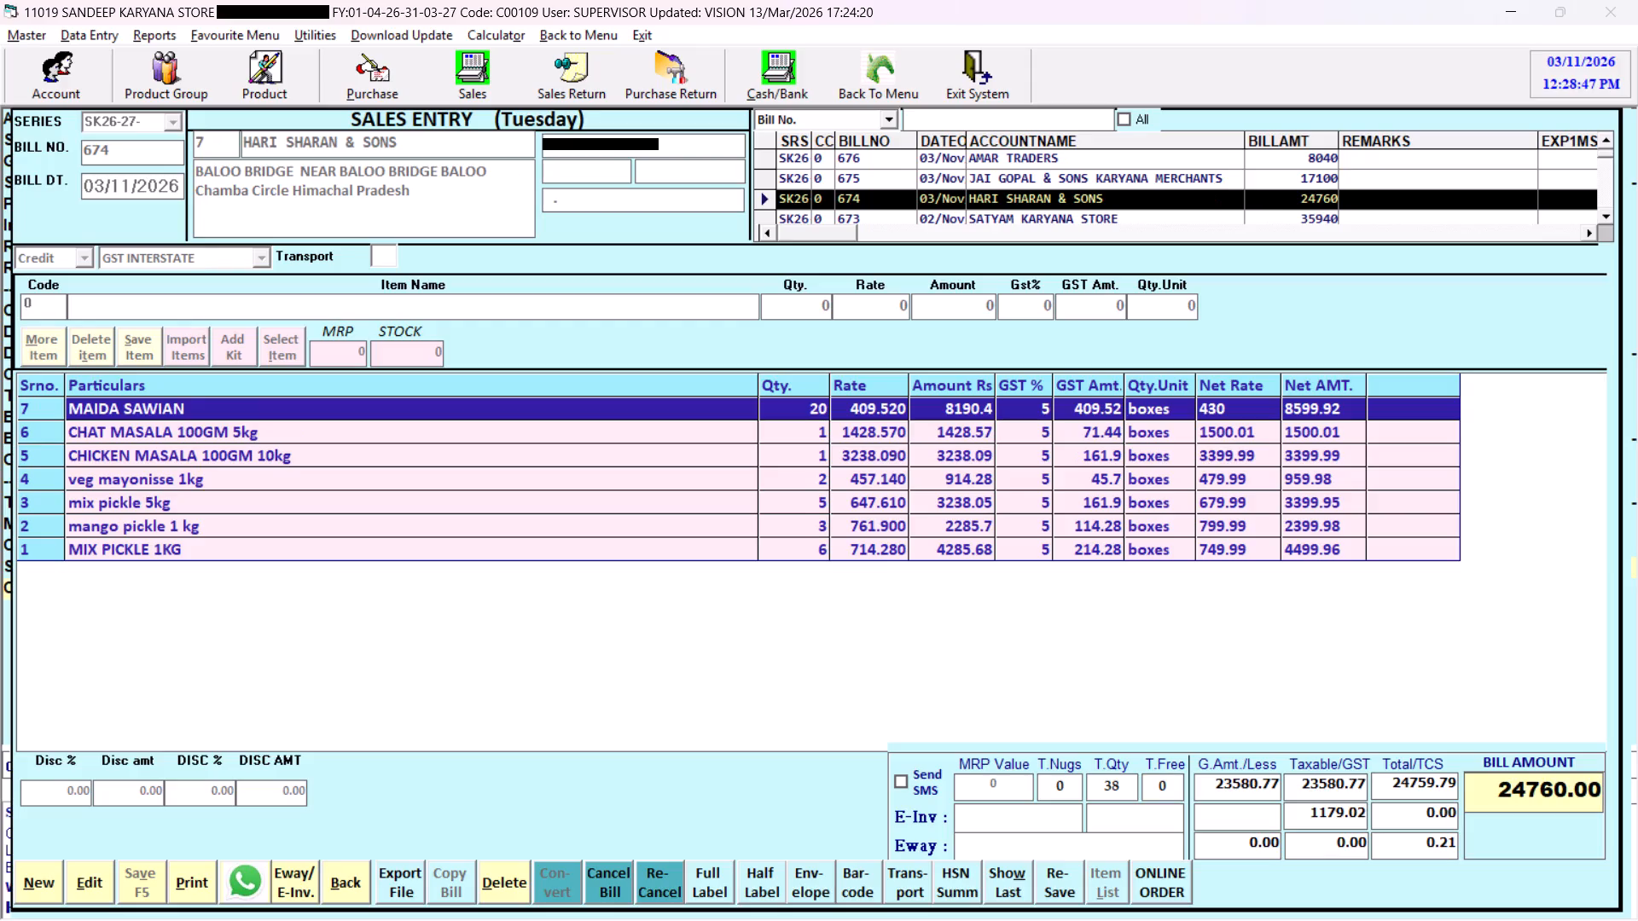
key(Up)
key(Up)
key(Up)
key(Up)
key(Up)
key(Up)
key(Up)
key(Up)
key(Up)
key(Up)
key(Up)
key(Up)
key(Up)
key(Up)
key(Up)
key(Up)
key(Up)
key(Up)
key(Up)
key(Up)
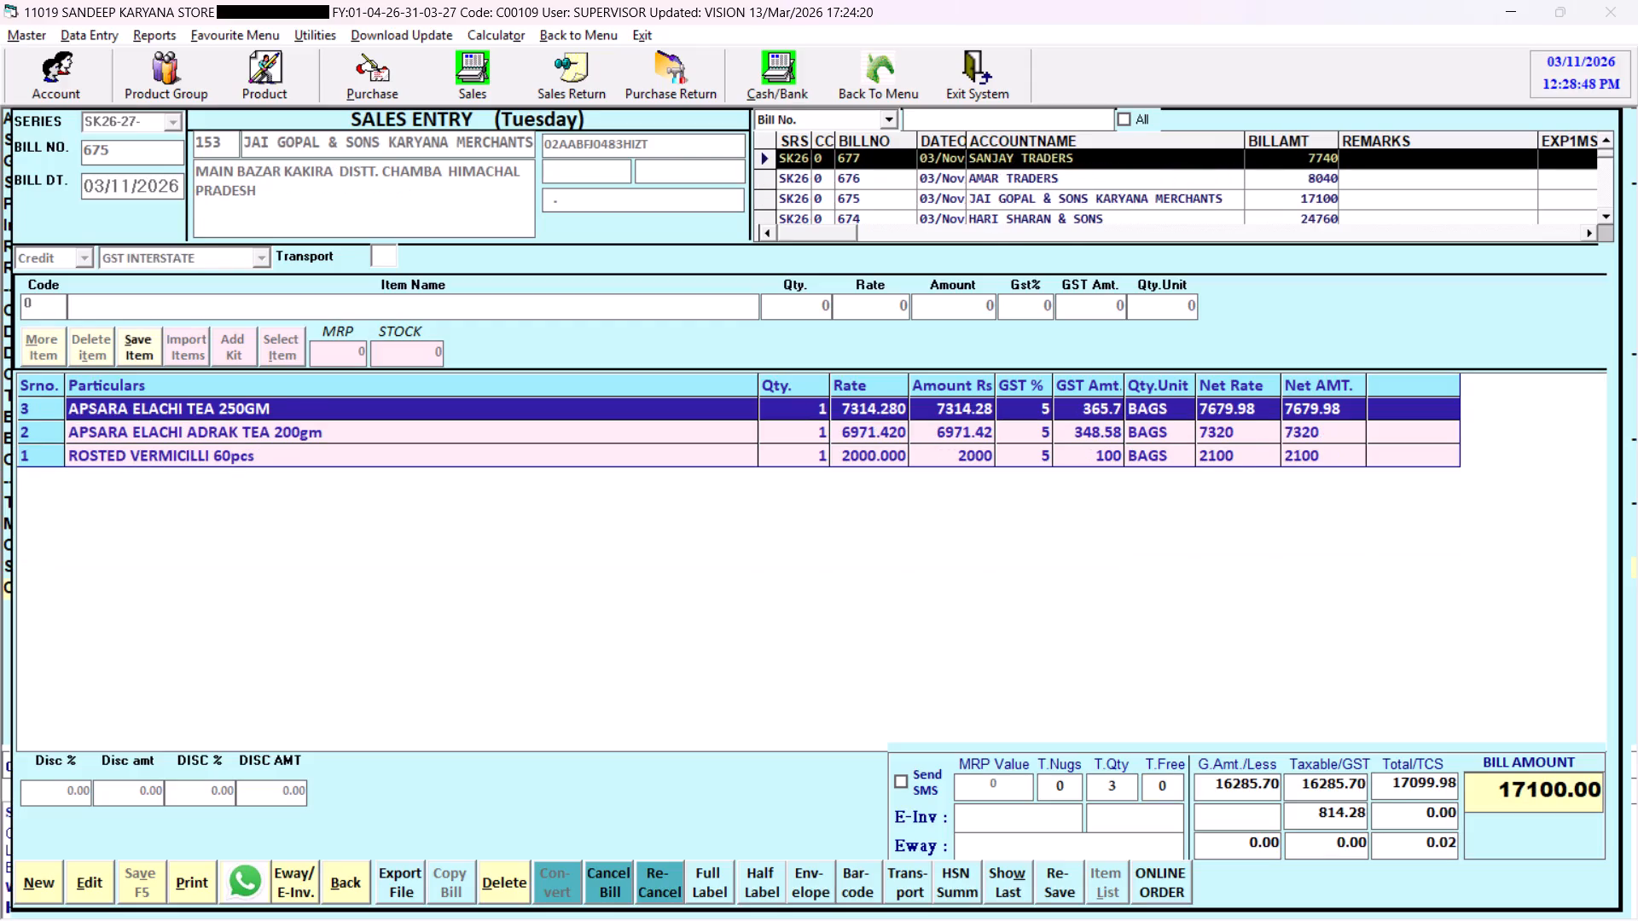
Print sales invoices 674 through 678 on the printer by setting the starting bill number to 674.
key(alt+p)
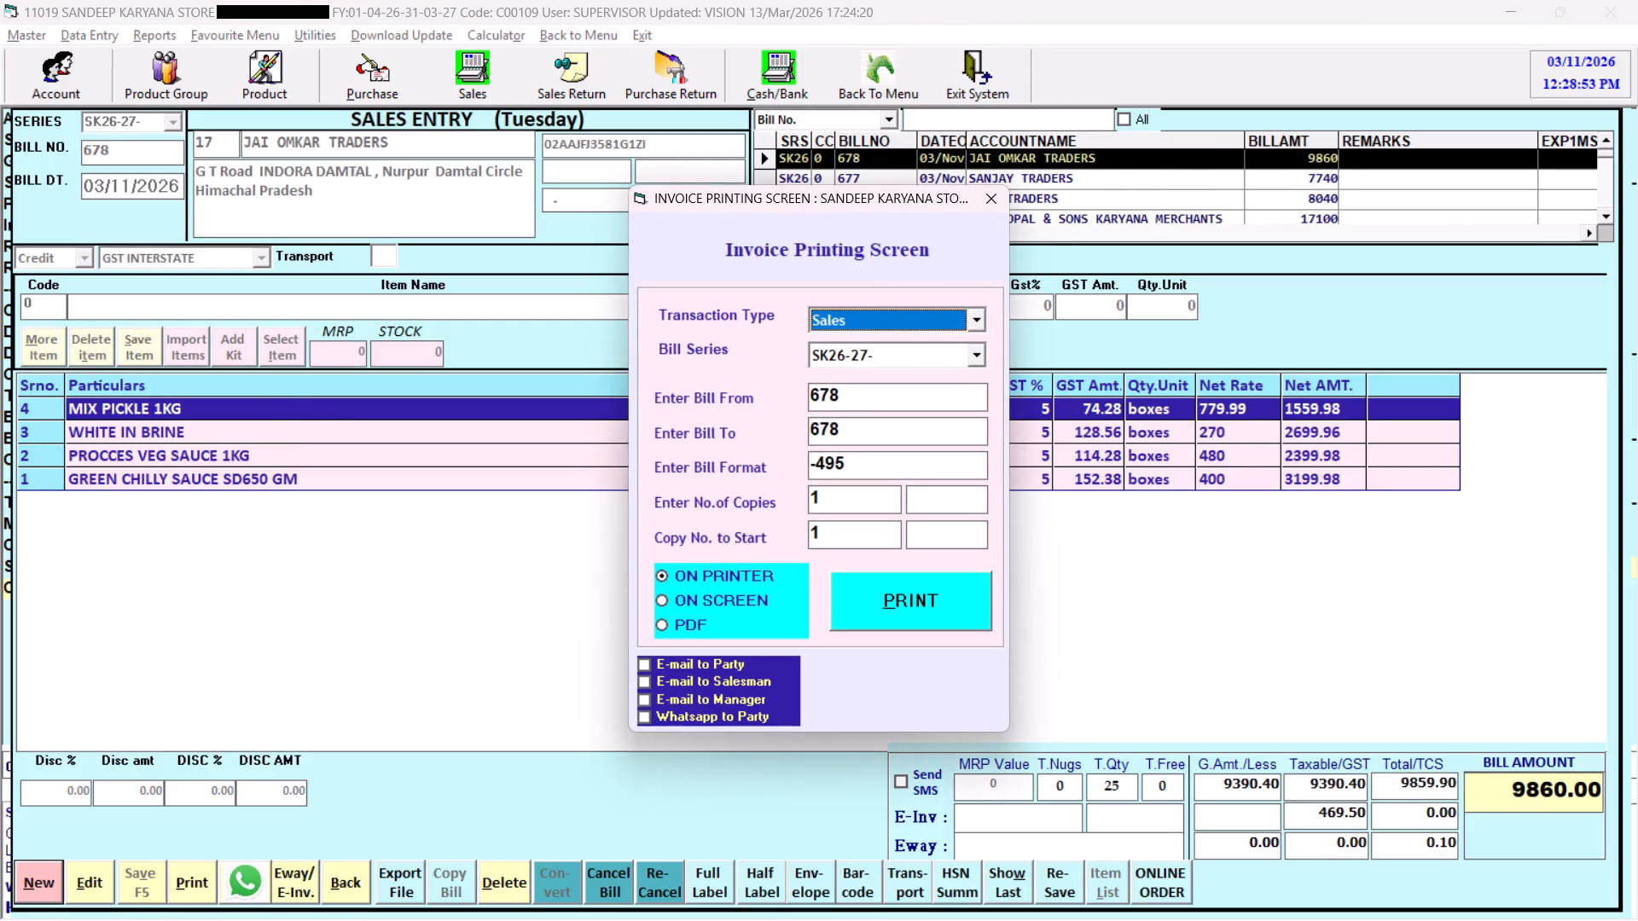
click(871, 408)
click(871, 408)
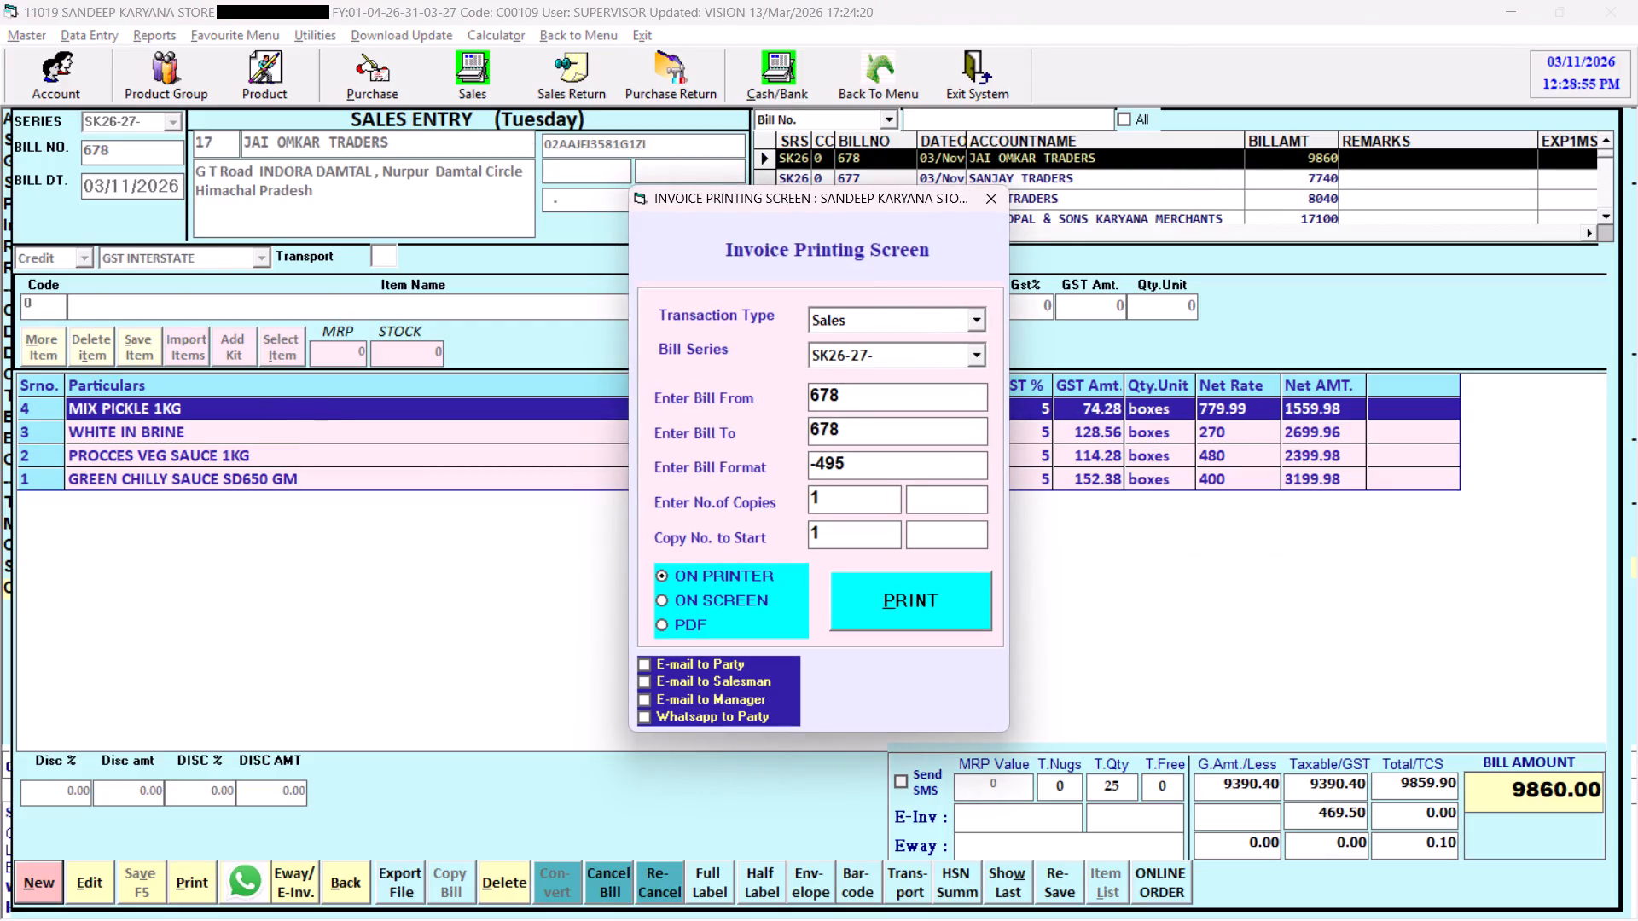
key(BackSpace)
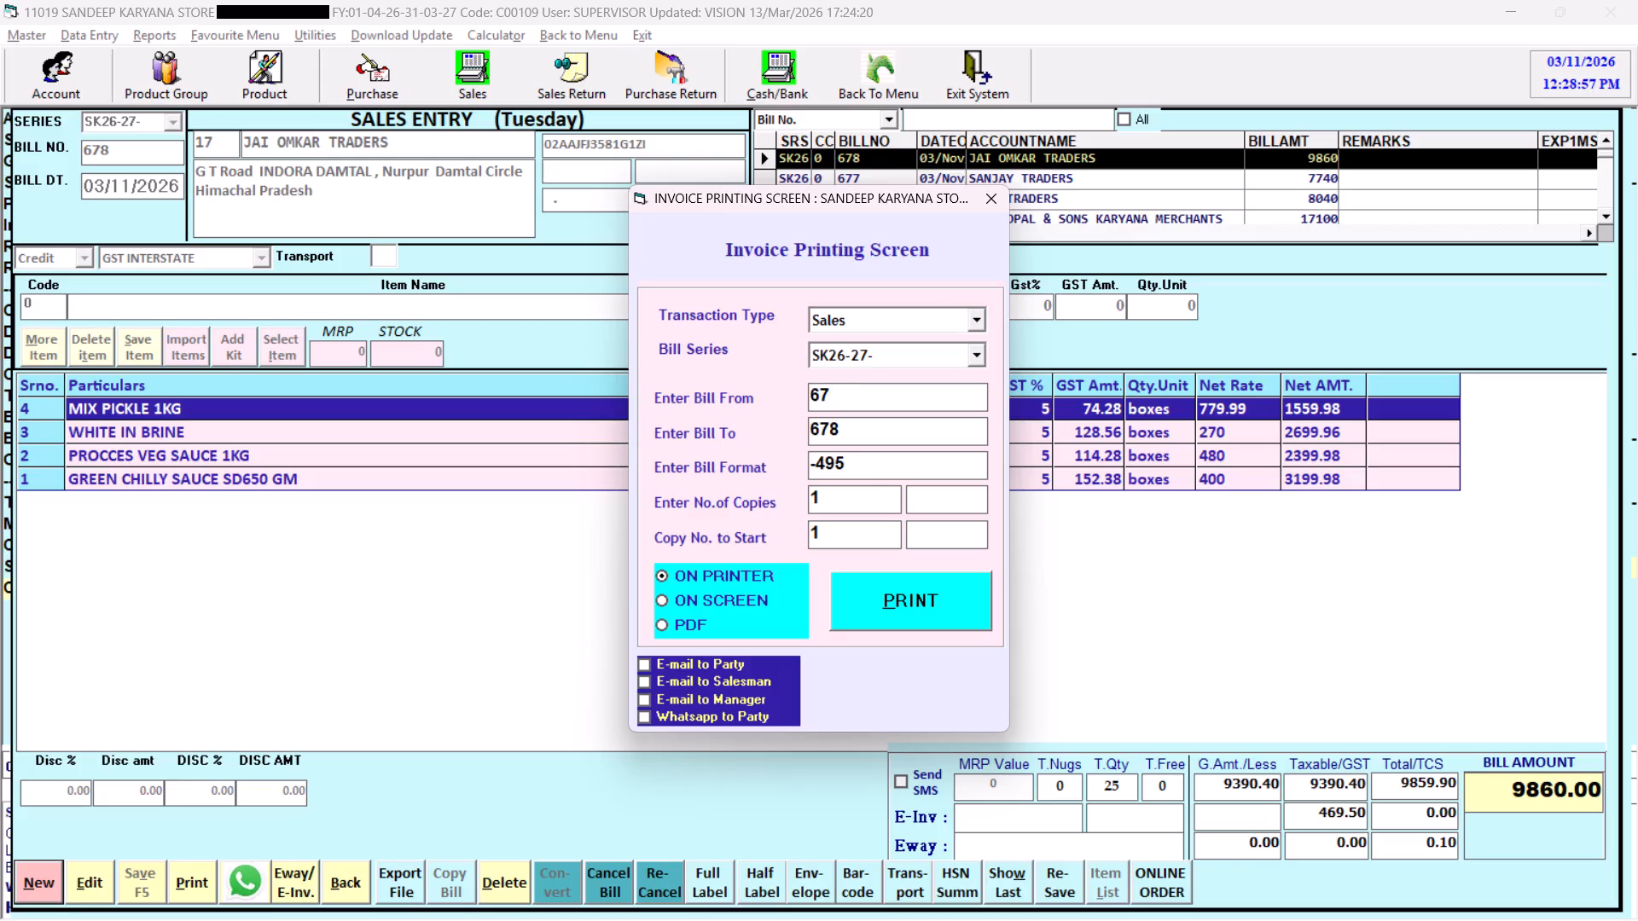
key(4)
click(874, 622)
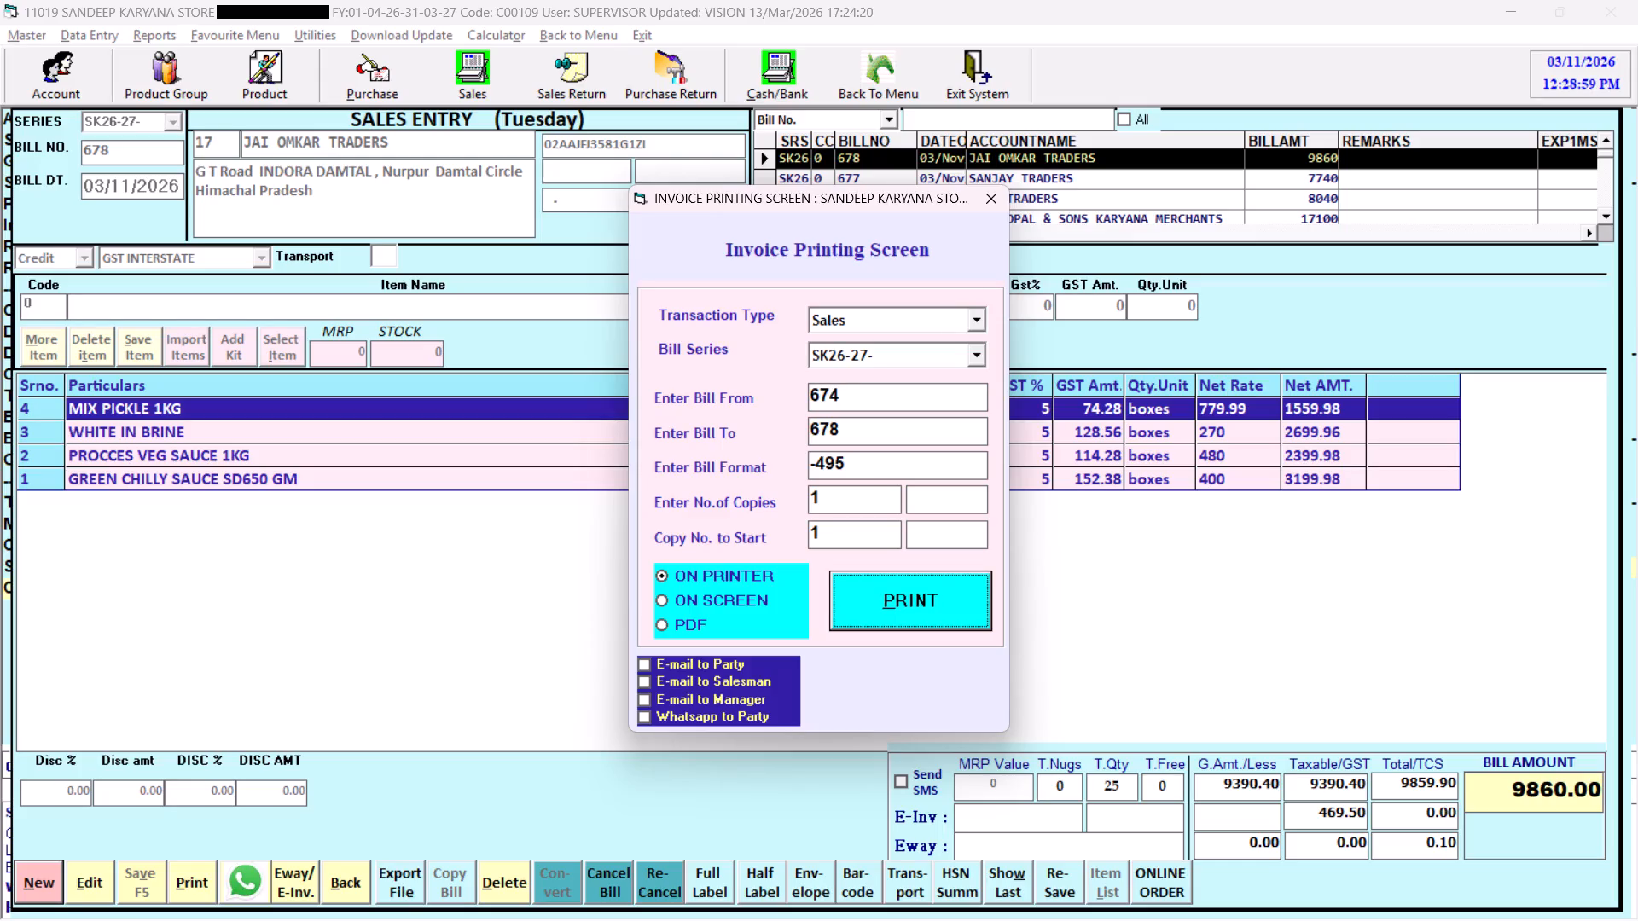